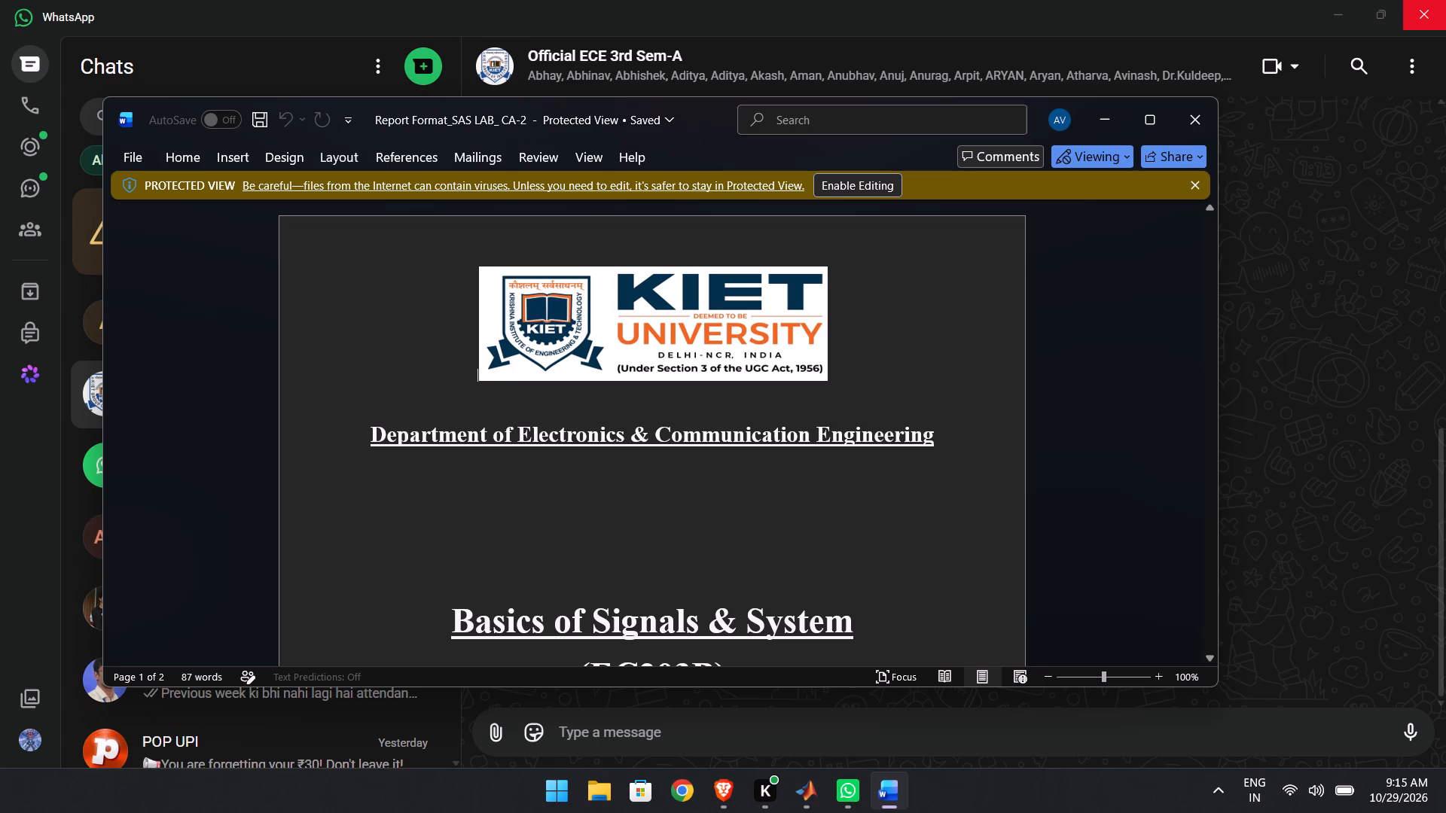
# Look through the maximized SAS lab report format, examining the cover page, objective and the section headings that need filling in.
pyautogui.click(1147, 108)
pyautogui.scroll(-2, 994, 387)
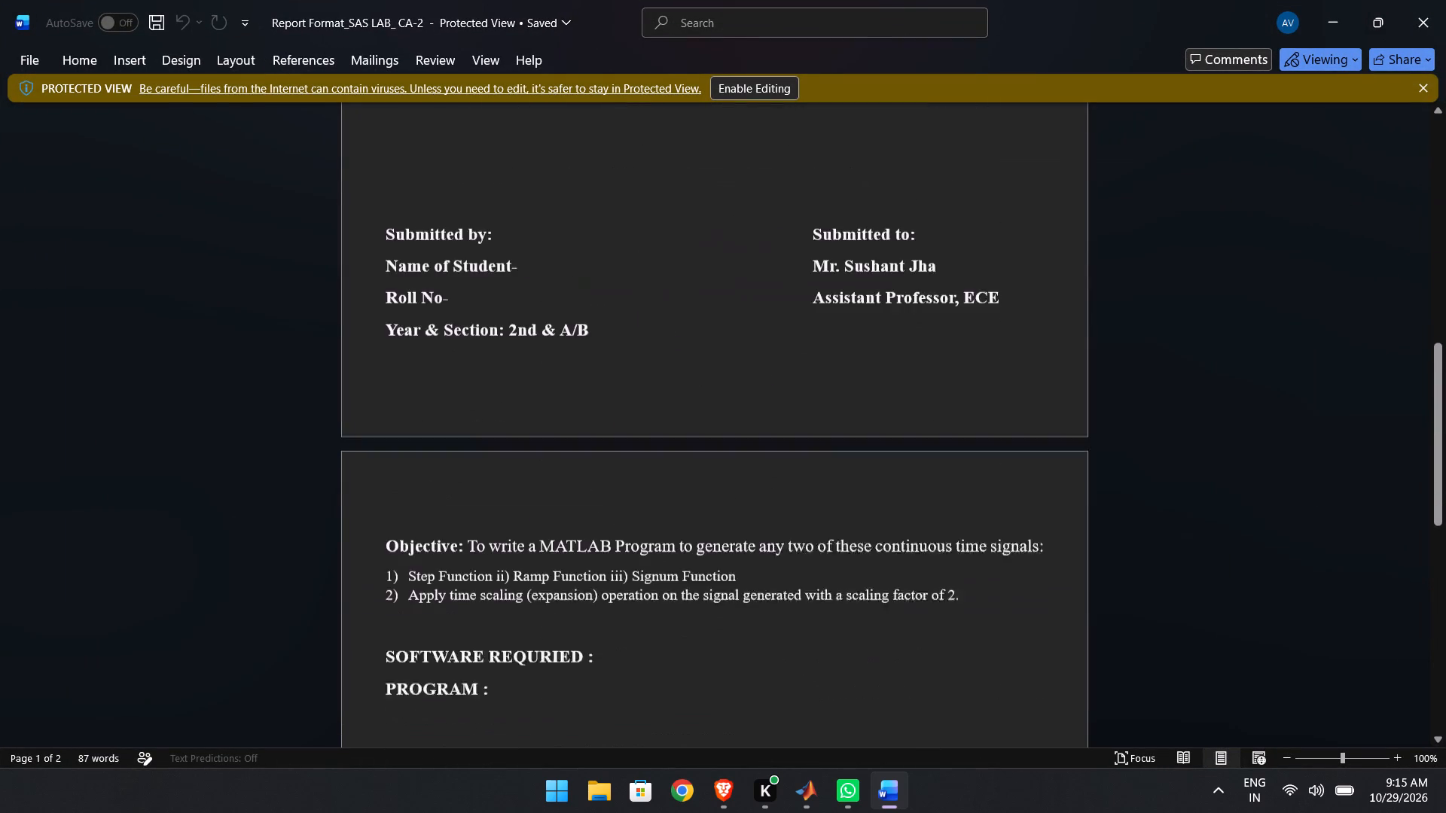
pyautogui.scroll(-2, 994, 387)
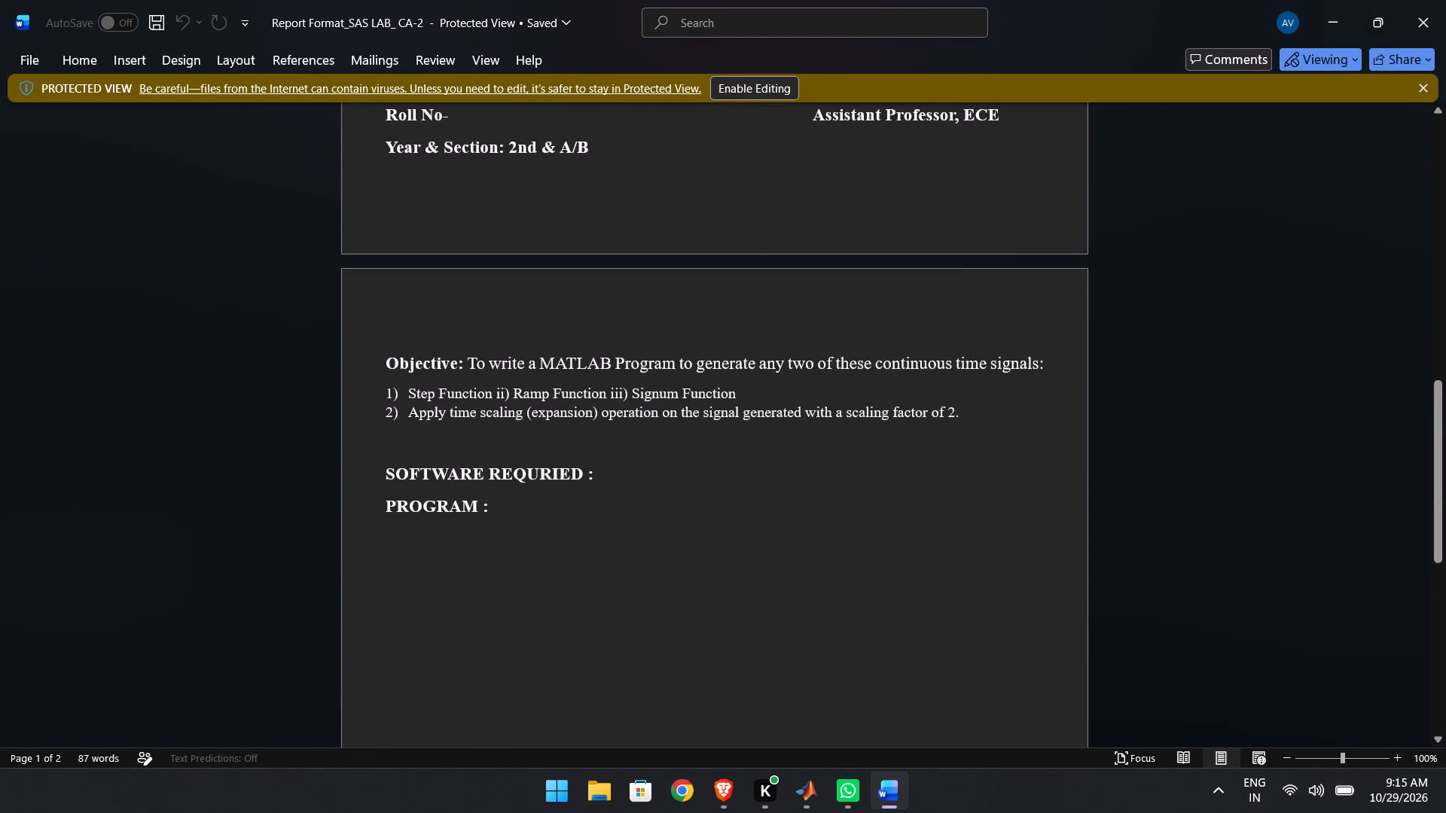
pyautogui.click(1417, 90)
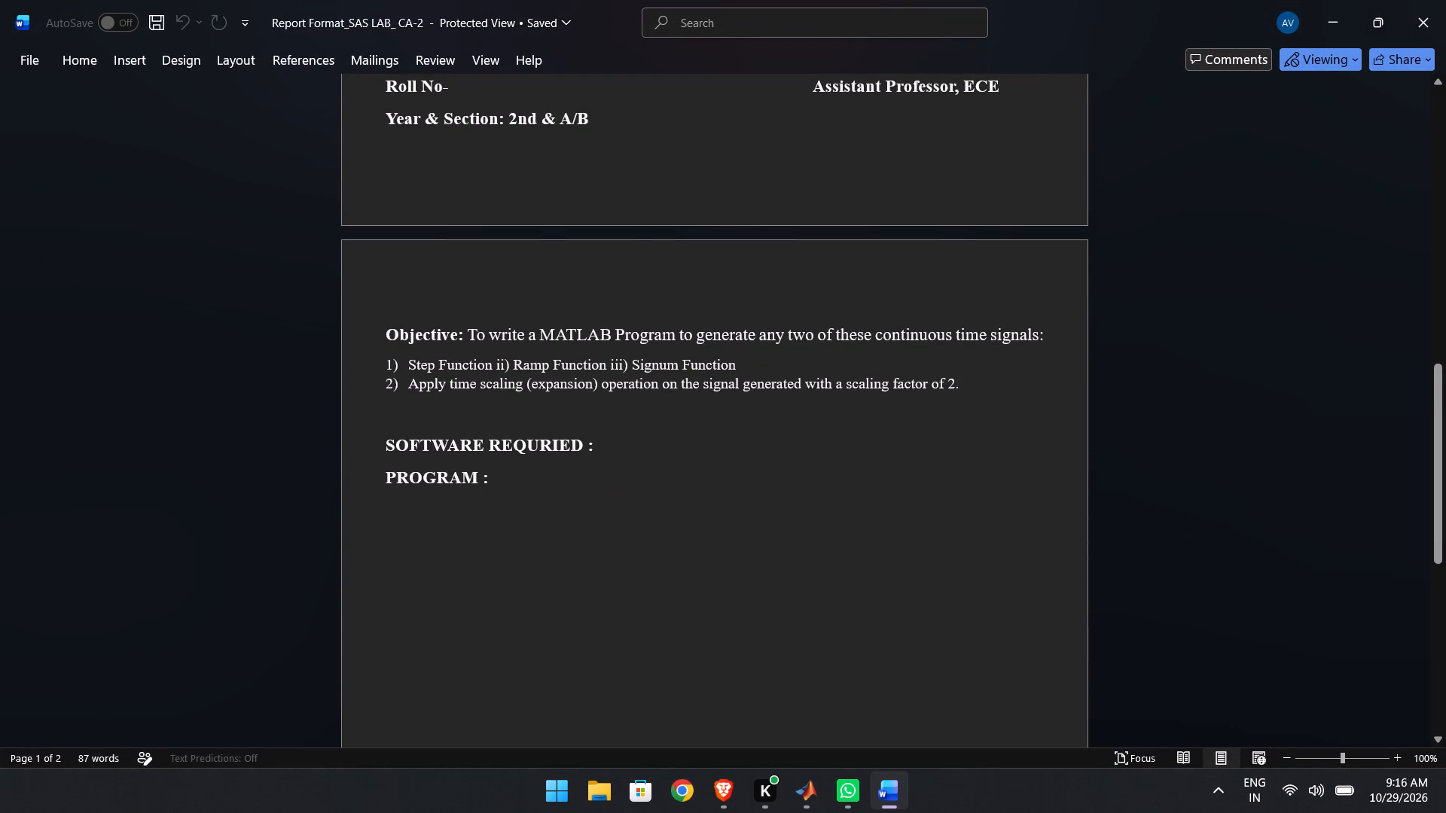
pyautogui.scroll(-5, 1063, 439)
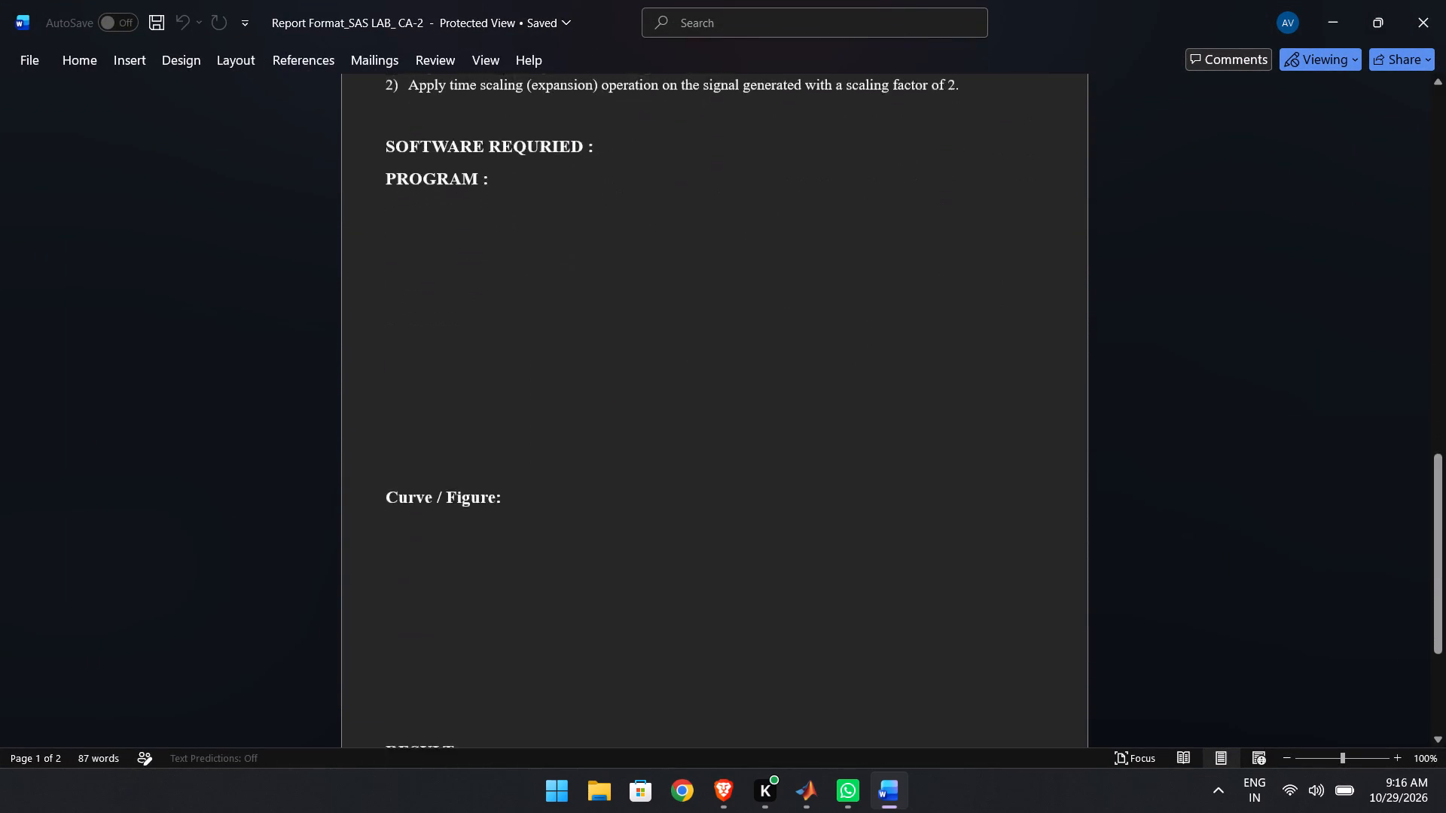
pyautogui.scroll(-6, 1063, 439)
pyautogui.scroll(4, 1063, 439)
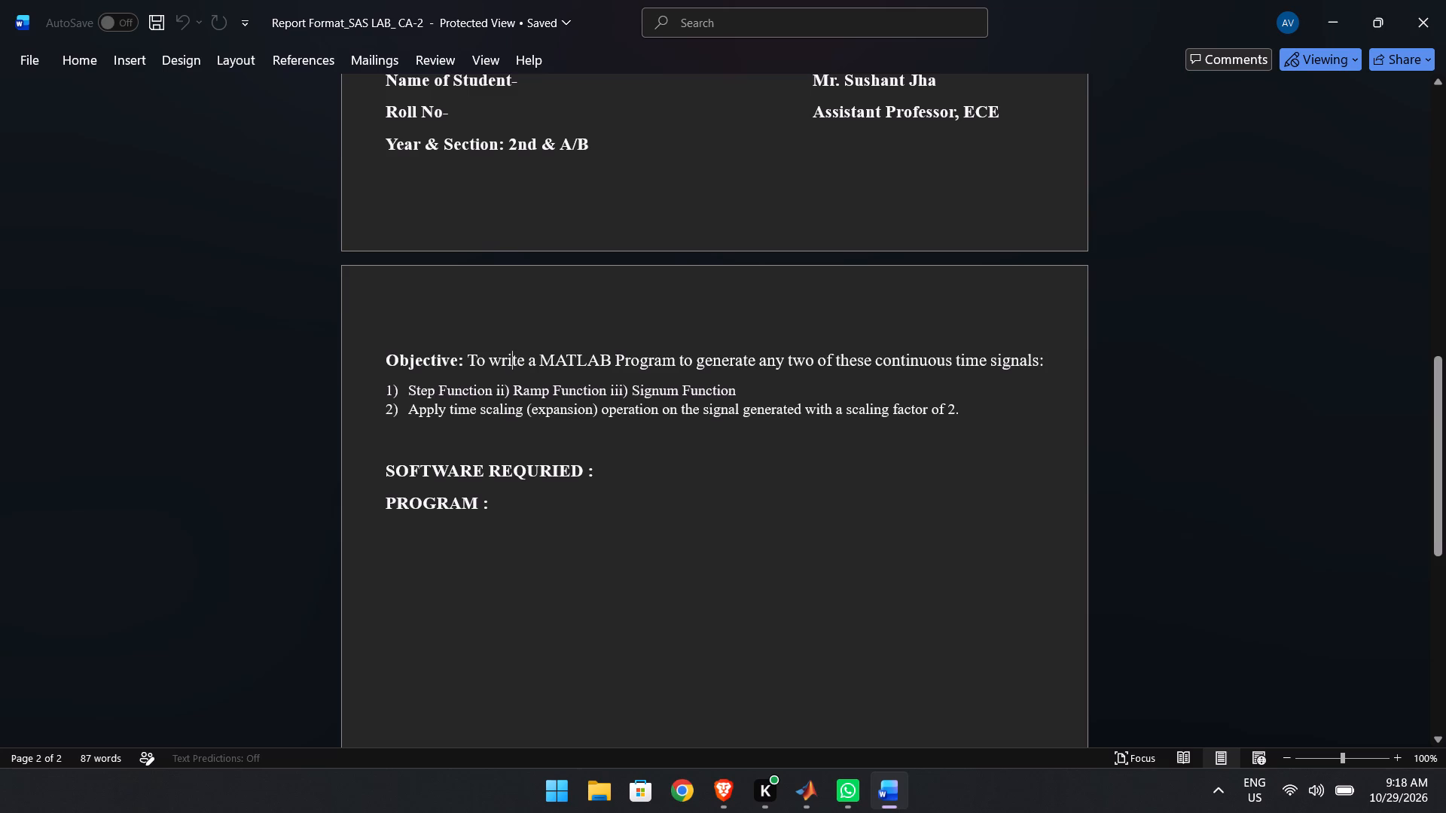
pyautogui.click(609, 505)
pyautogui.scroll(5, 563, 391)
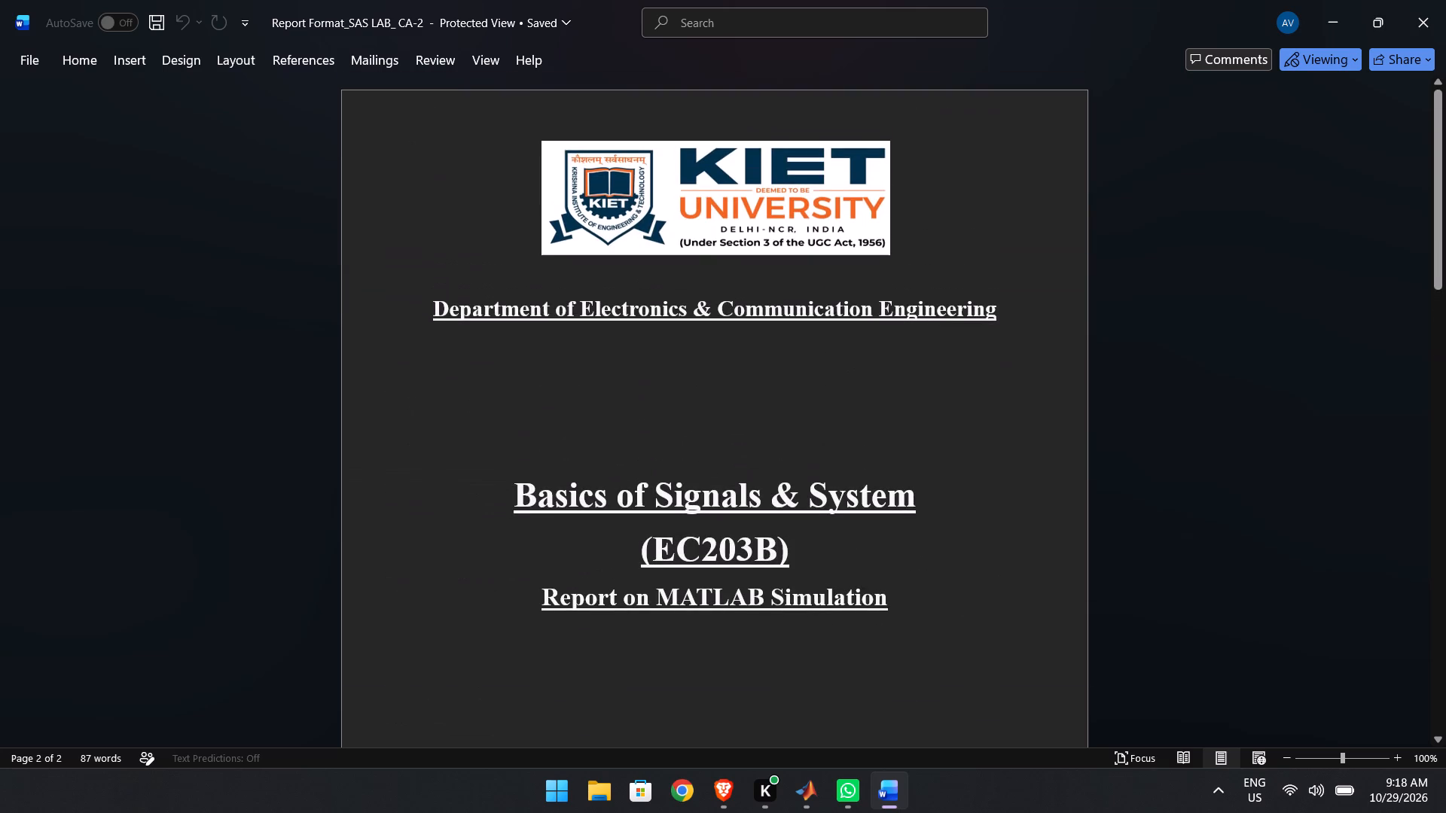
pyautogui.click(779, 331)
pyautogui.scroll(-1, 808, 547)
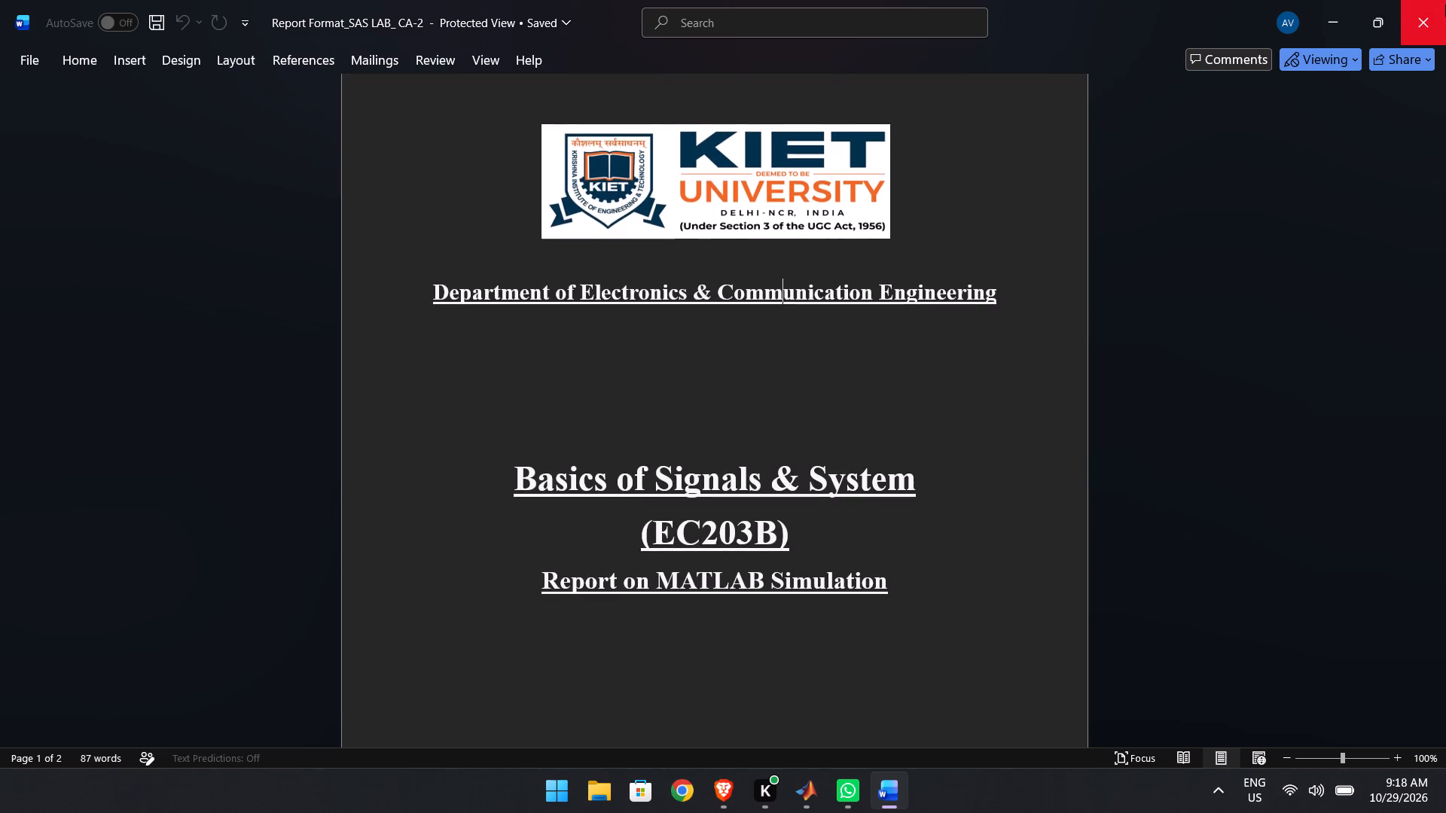
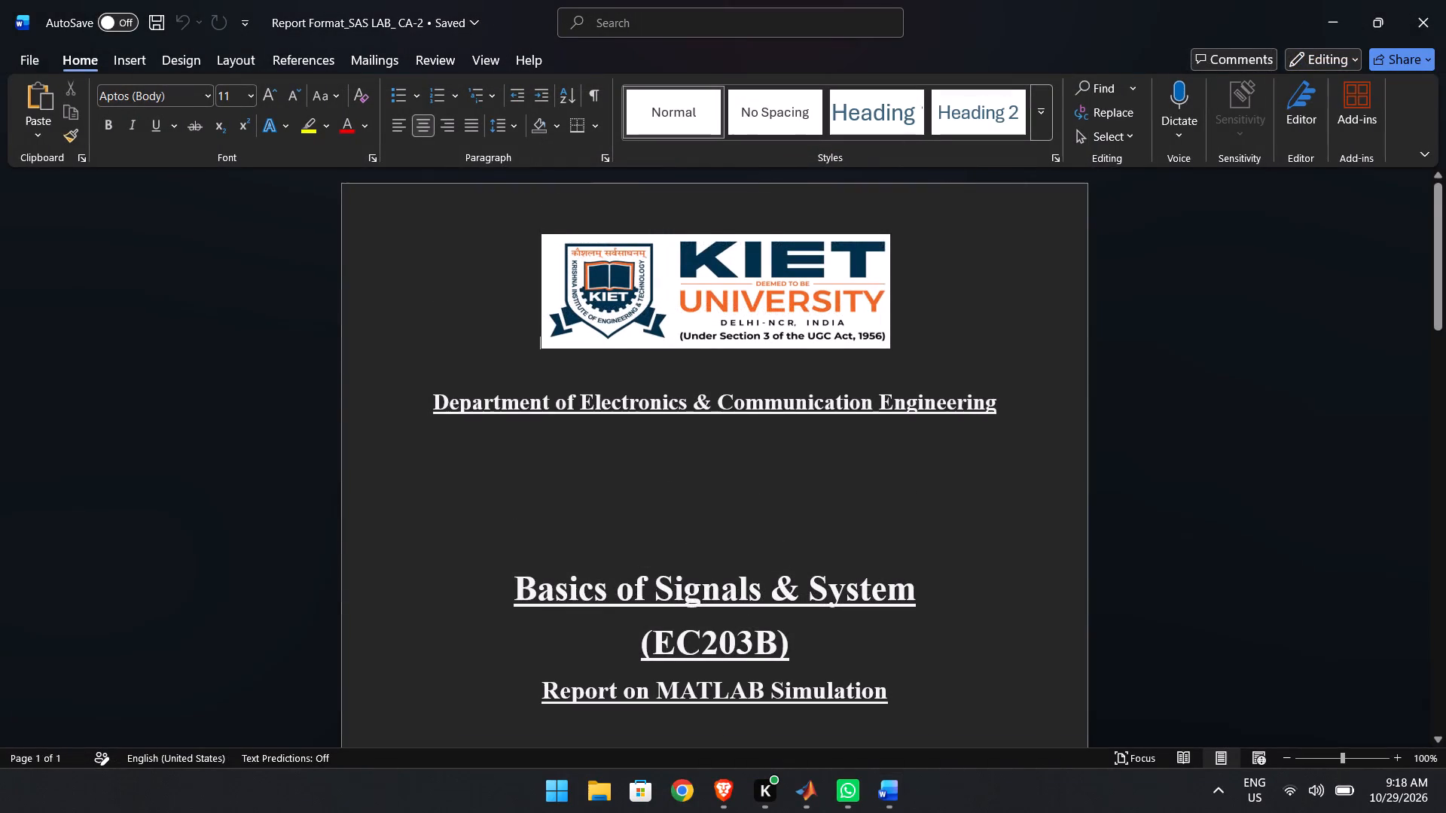
# Reread the Objective's signal options and time-scaling task on the second page, and check the submission details on the cover page.
pyautogui.scroll(-5, 696, 431)
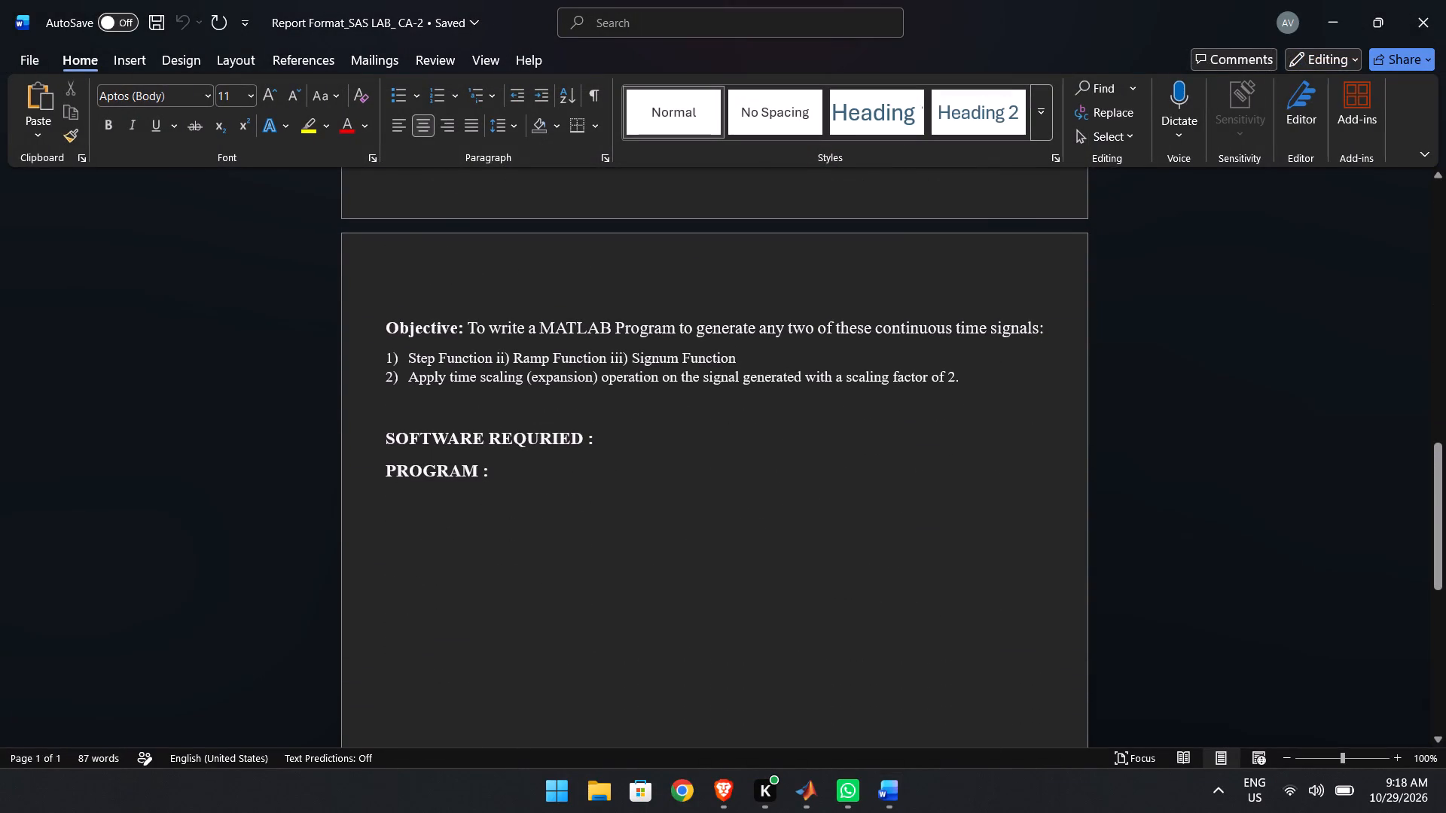
pyautogui.moveTo(401, 357); pyautogui.dragTo(648, 348)
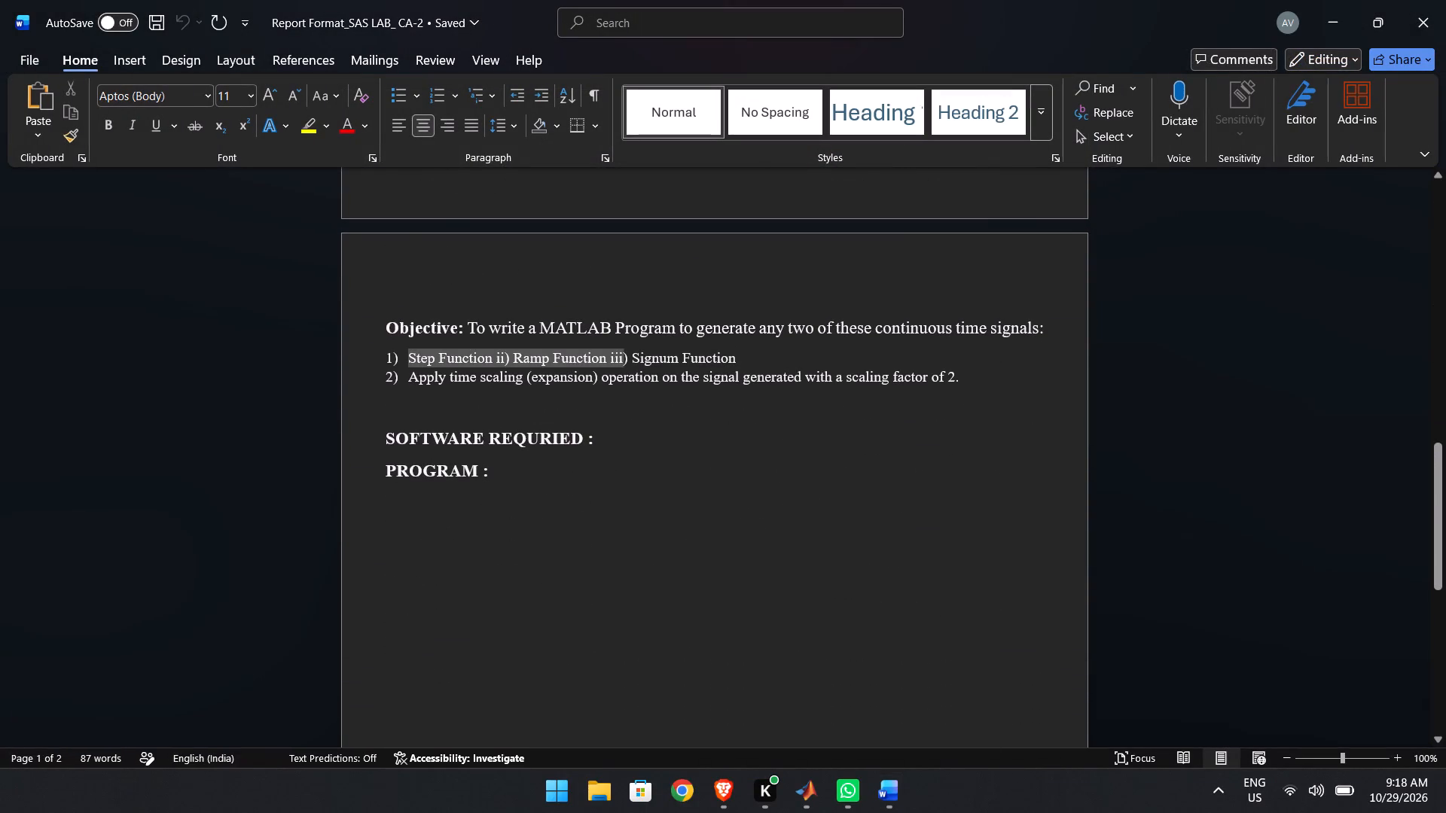
pyautogui.moveTo(648, 348); pyautogui.dragTo(742, 352)
pyautogui.click(742, 352)
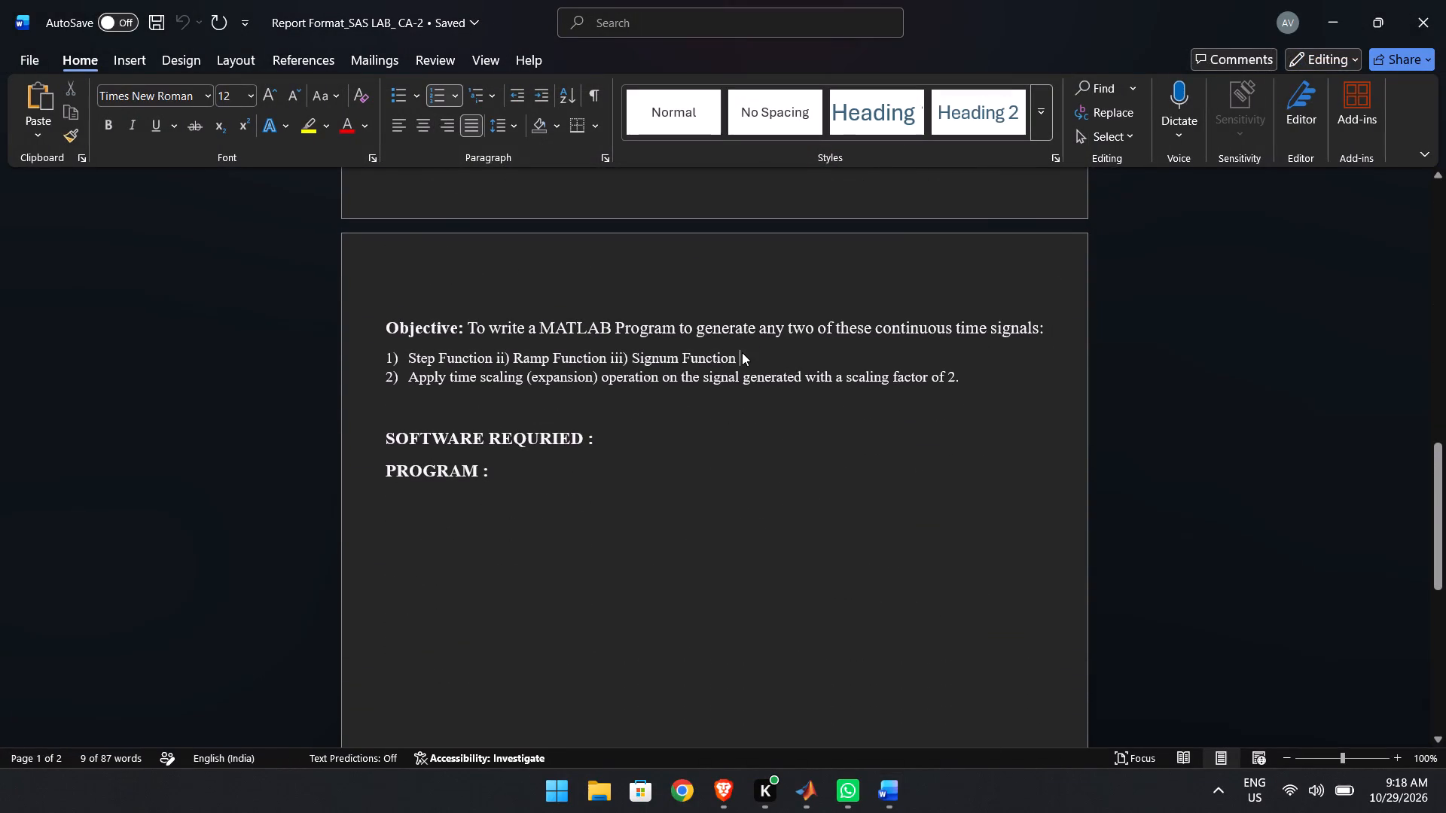
pyautogui.click(649, 406)
pyautogui.scroll(1, 649, 406)
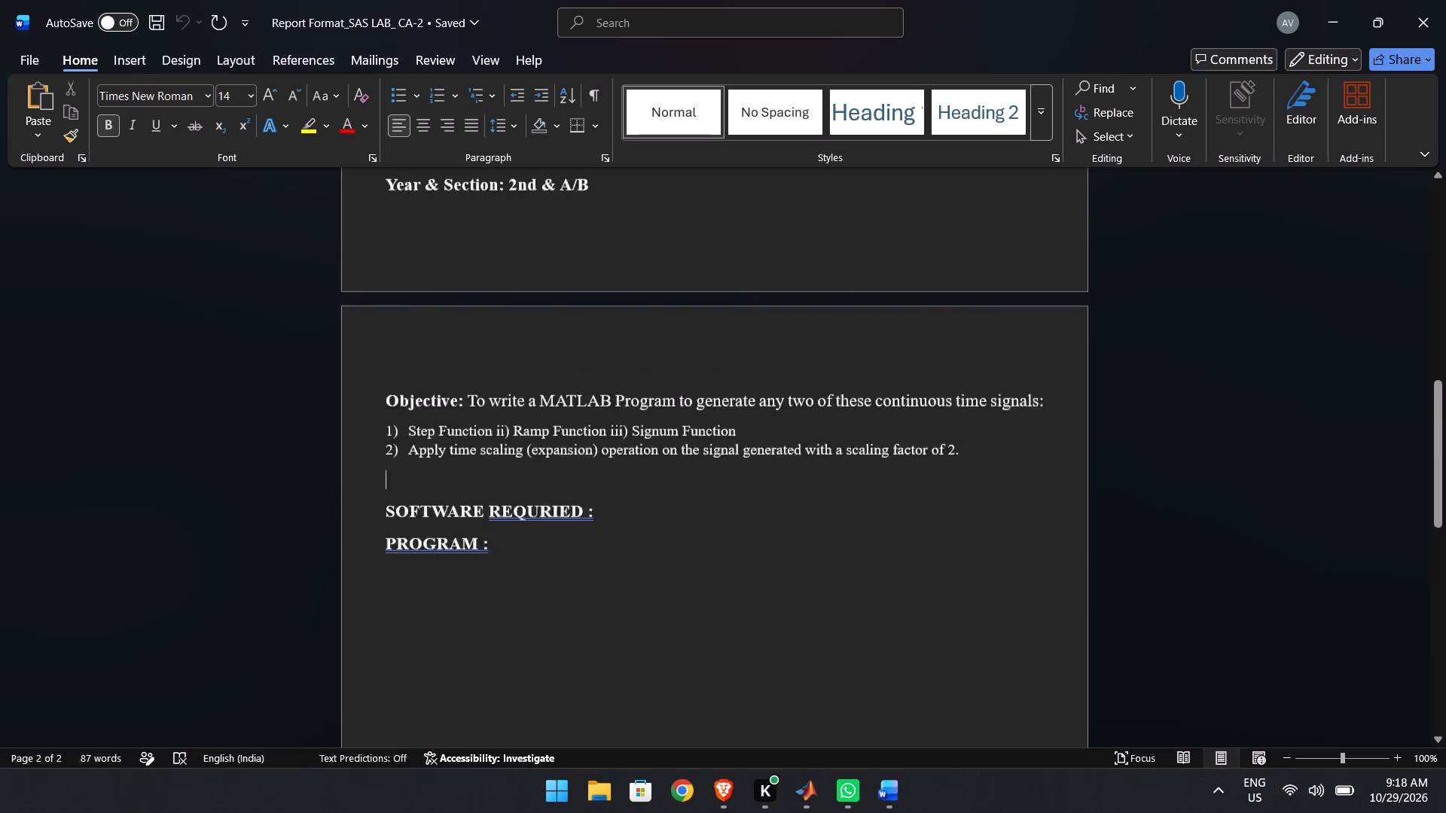
pyautogui.scroll(1, 649, 406)
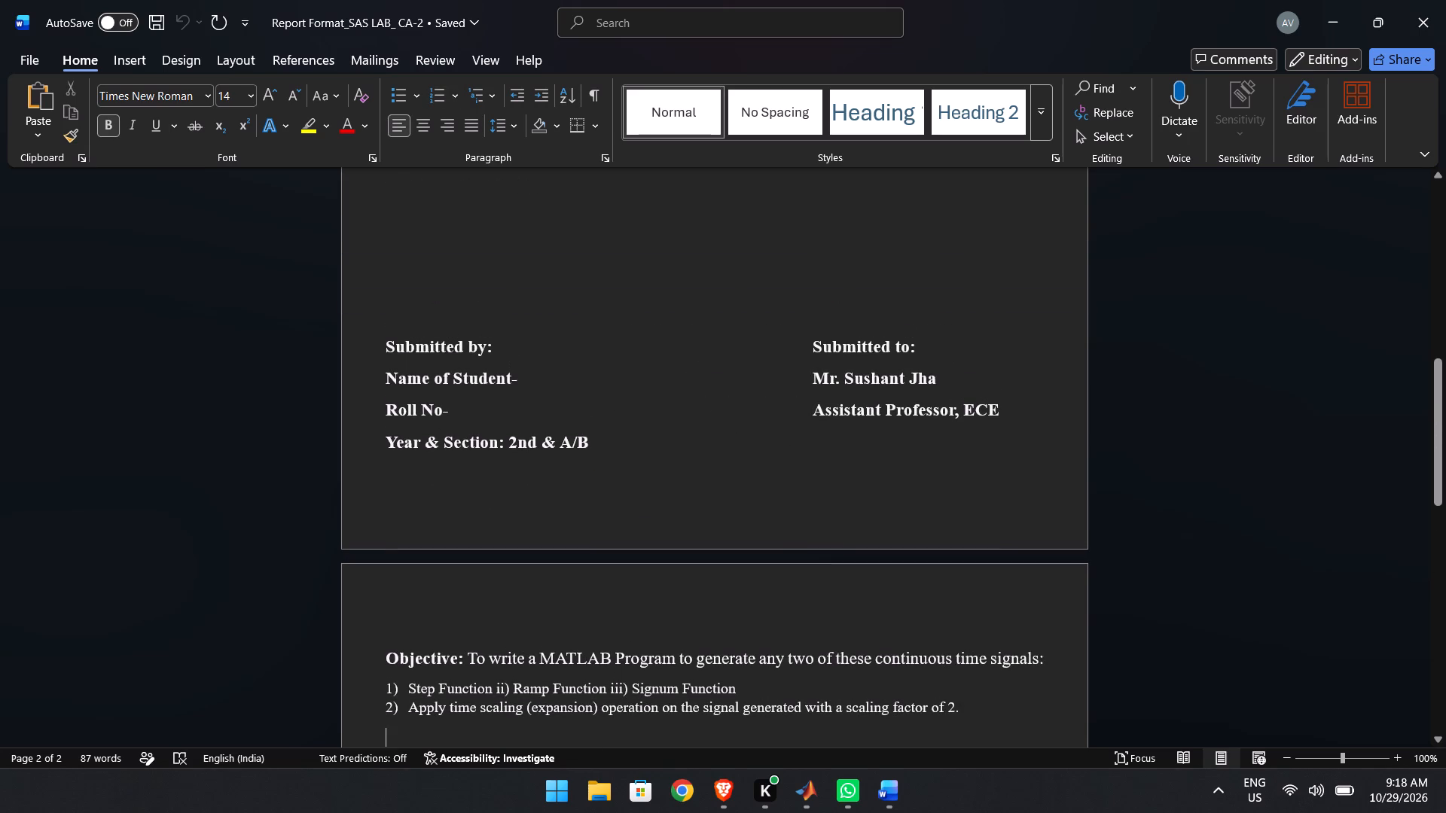
# Fill in the student's name after "Name of Student-" on the report's cover page, correcting the misspelled surname.
pyautogui.click(536, 380)
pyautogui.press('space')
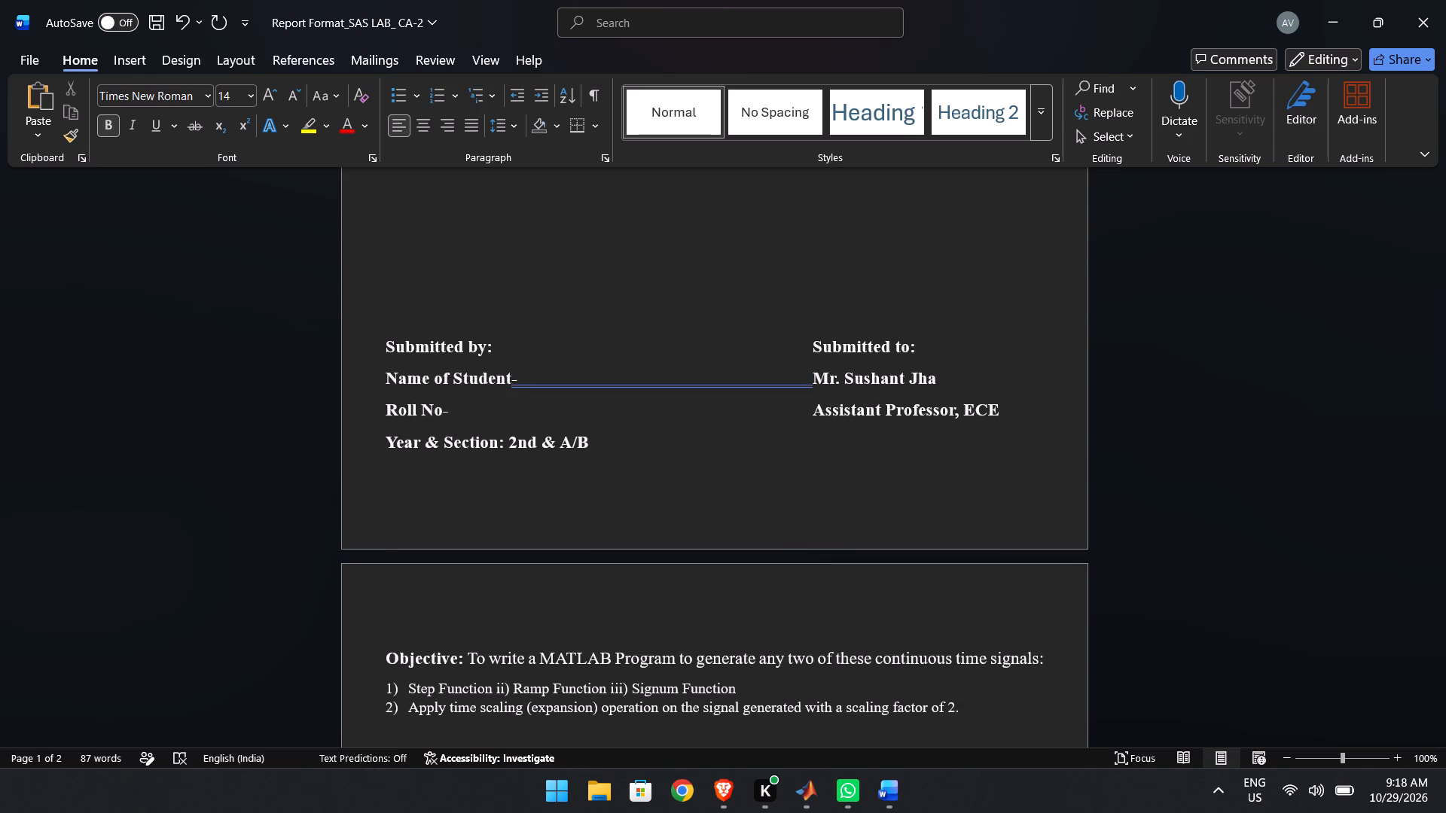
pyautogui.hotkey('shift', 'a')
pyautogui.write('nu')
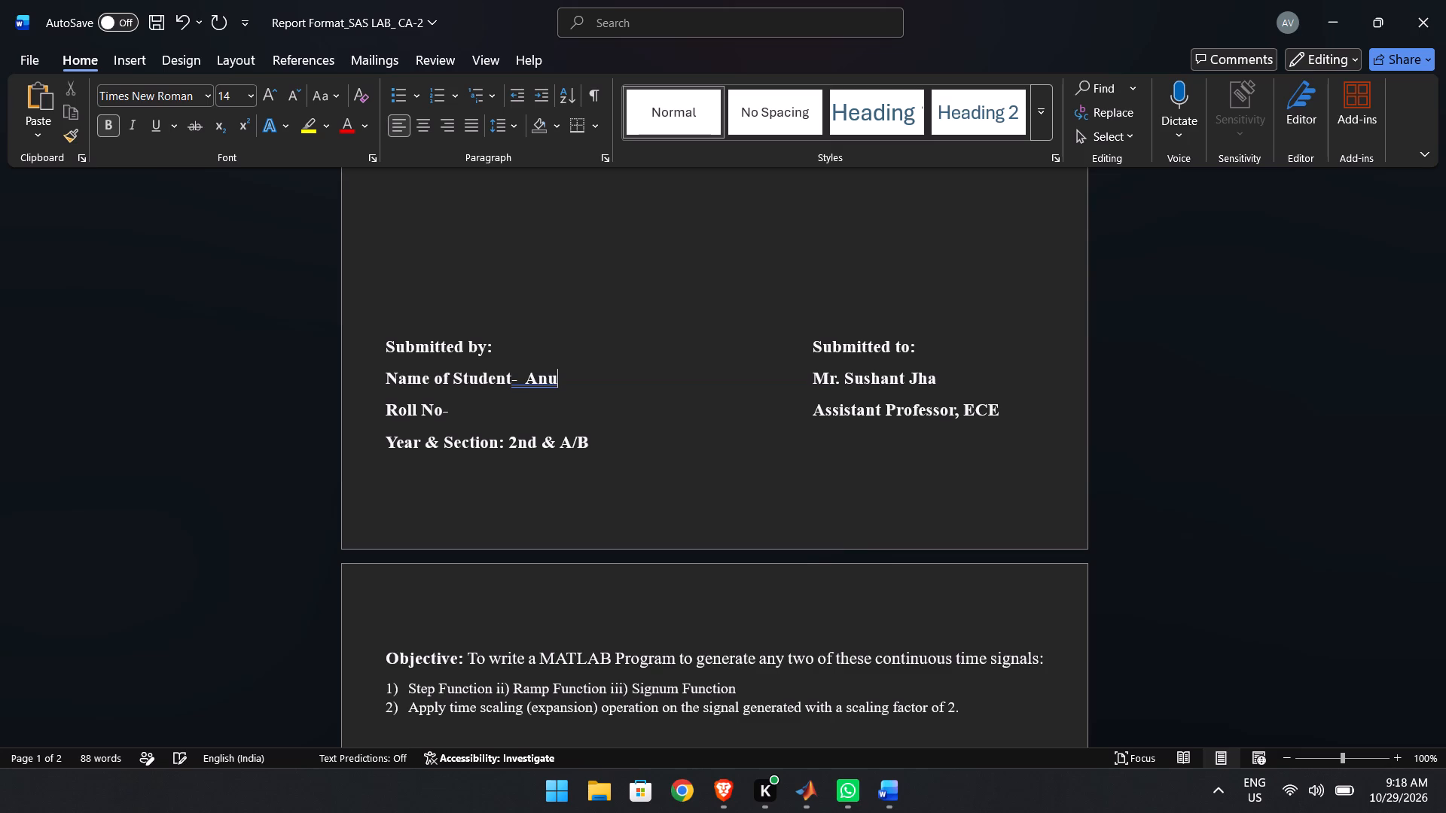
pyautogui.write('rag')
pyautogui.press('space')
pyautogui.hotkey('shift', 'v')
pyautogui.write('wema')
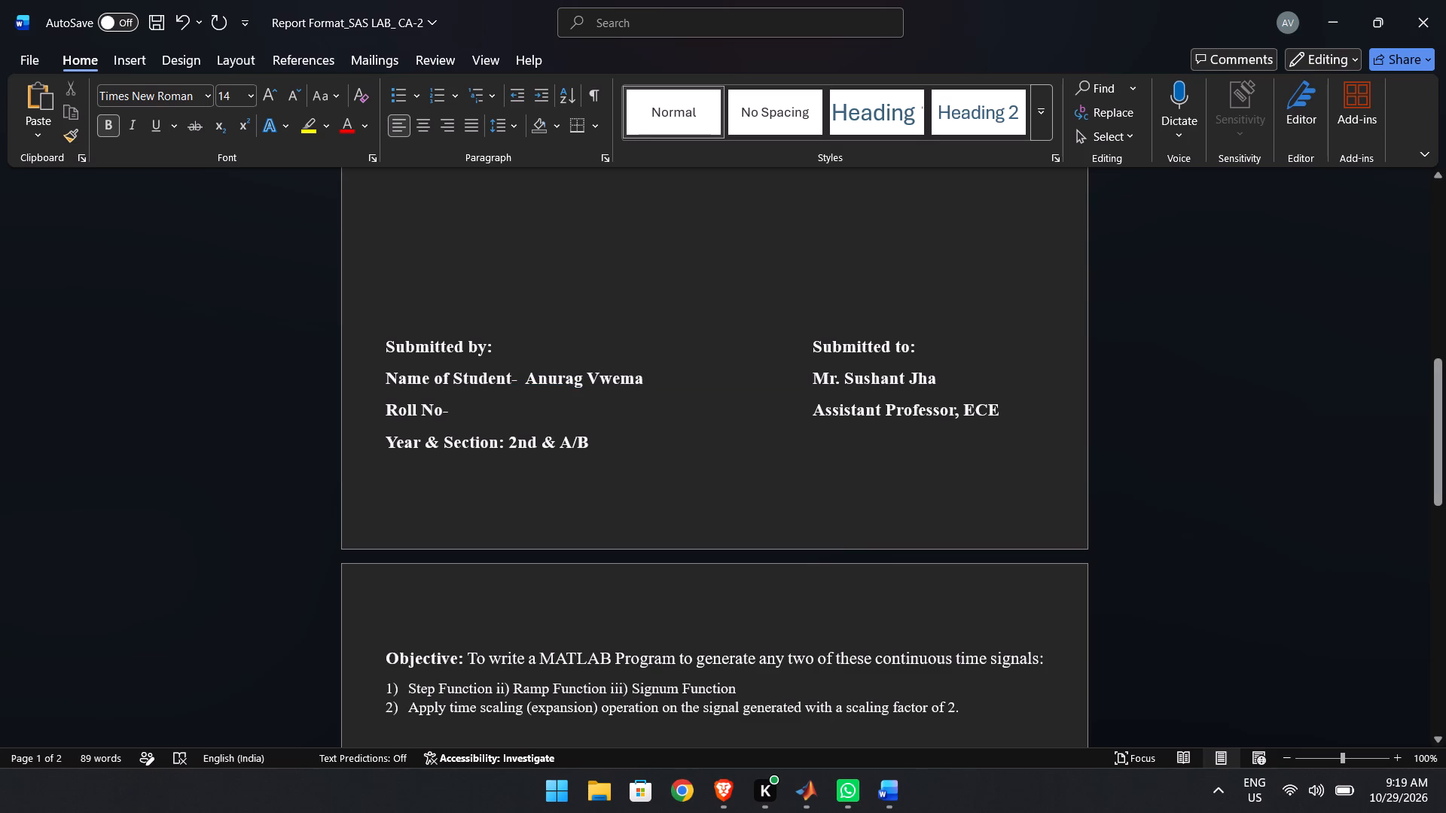
pyautogui.click(472, 412)
pyautogui.click(615, 381)
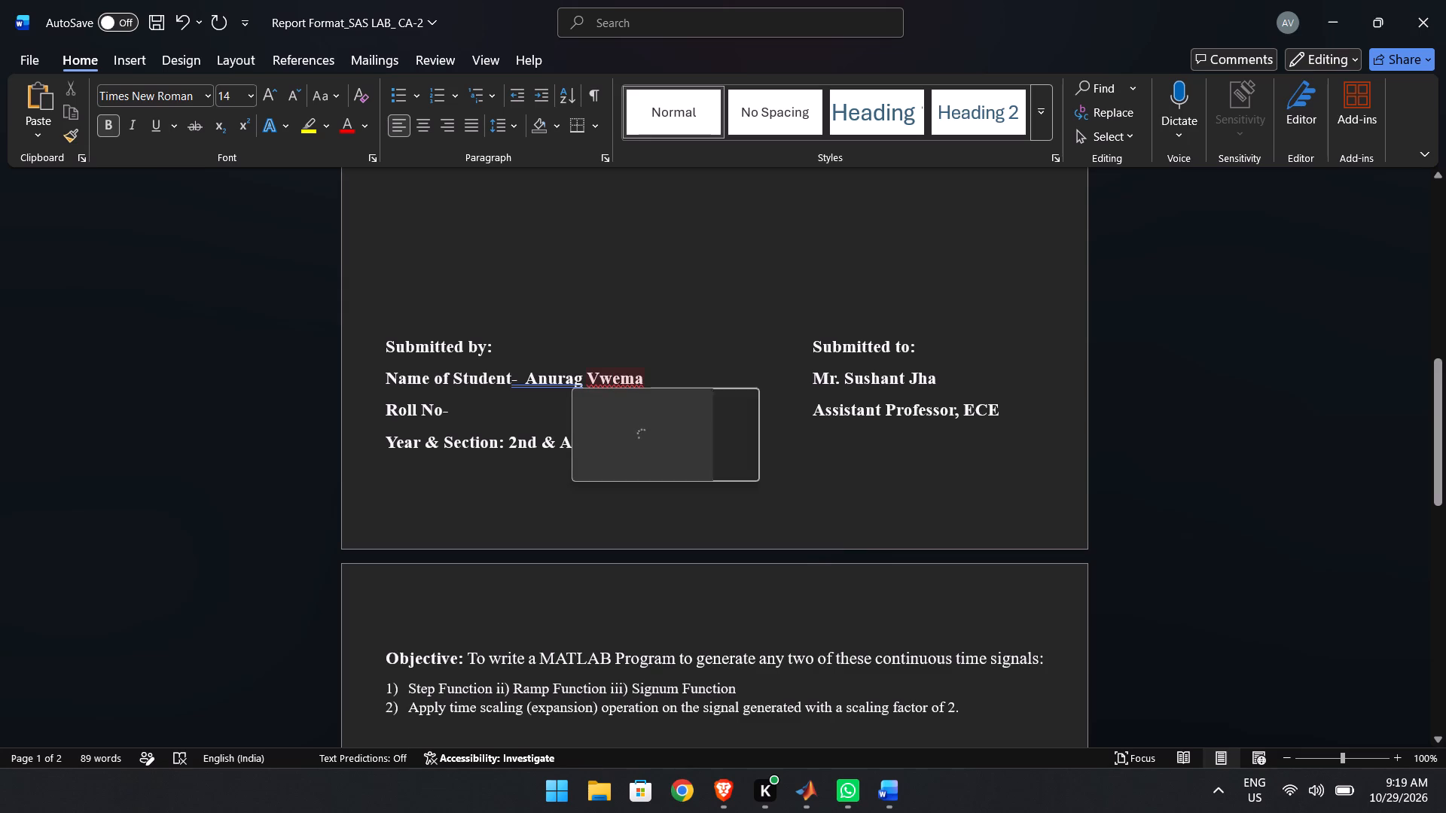
pyautogui.click(645, 379)
pyautogui.press('BackSpace')
pyautogui.press('BackSpace')
pyautogui.press('BackSpace')
pyautogui.press('BackSpace')
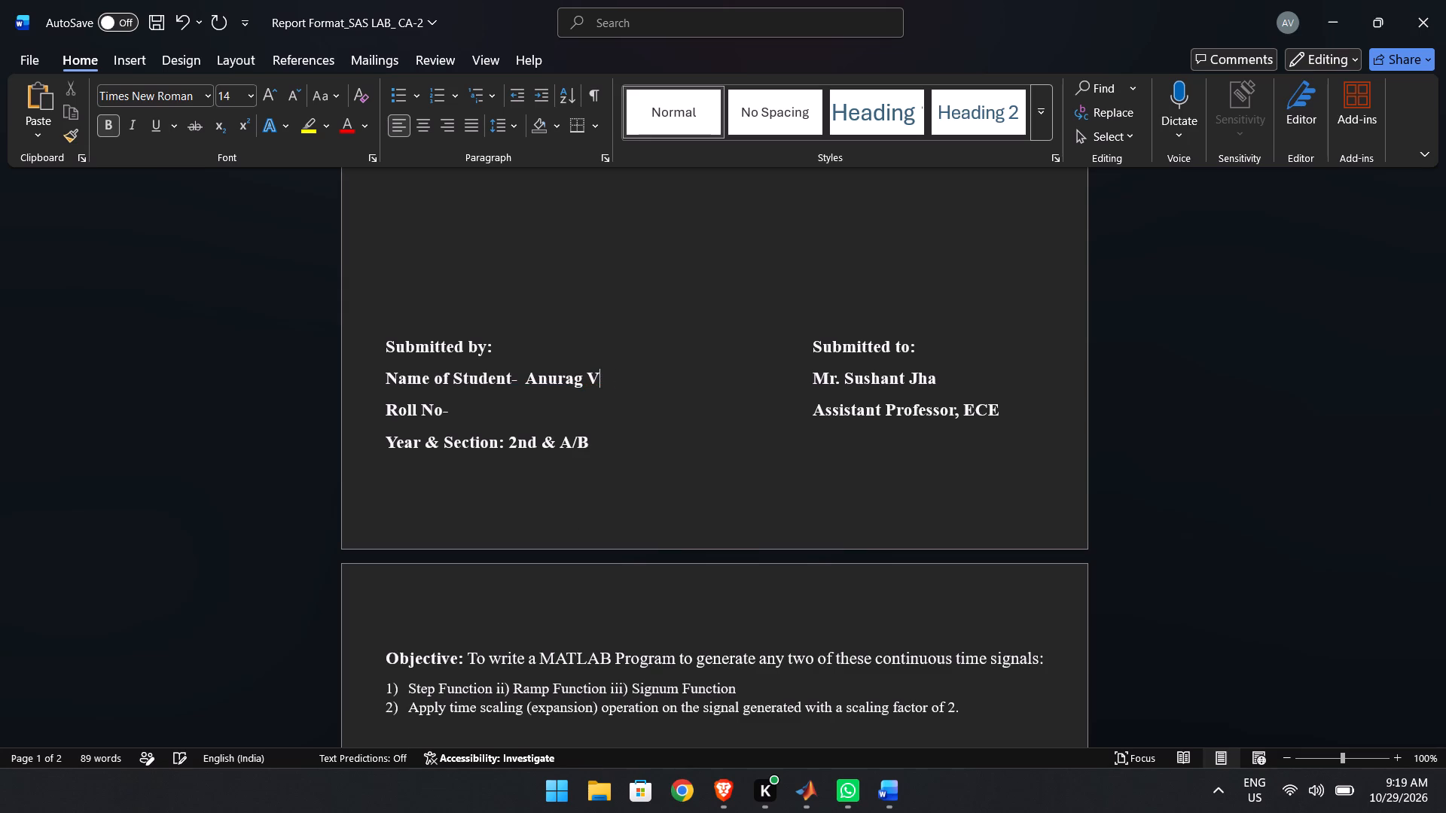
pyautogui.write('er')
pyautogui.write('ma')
# Enter the student's roll number after "Roll No-" on the cover page.
pyautogui.click(506, 410)
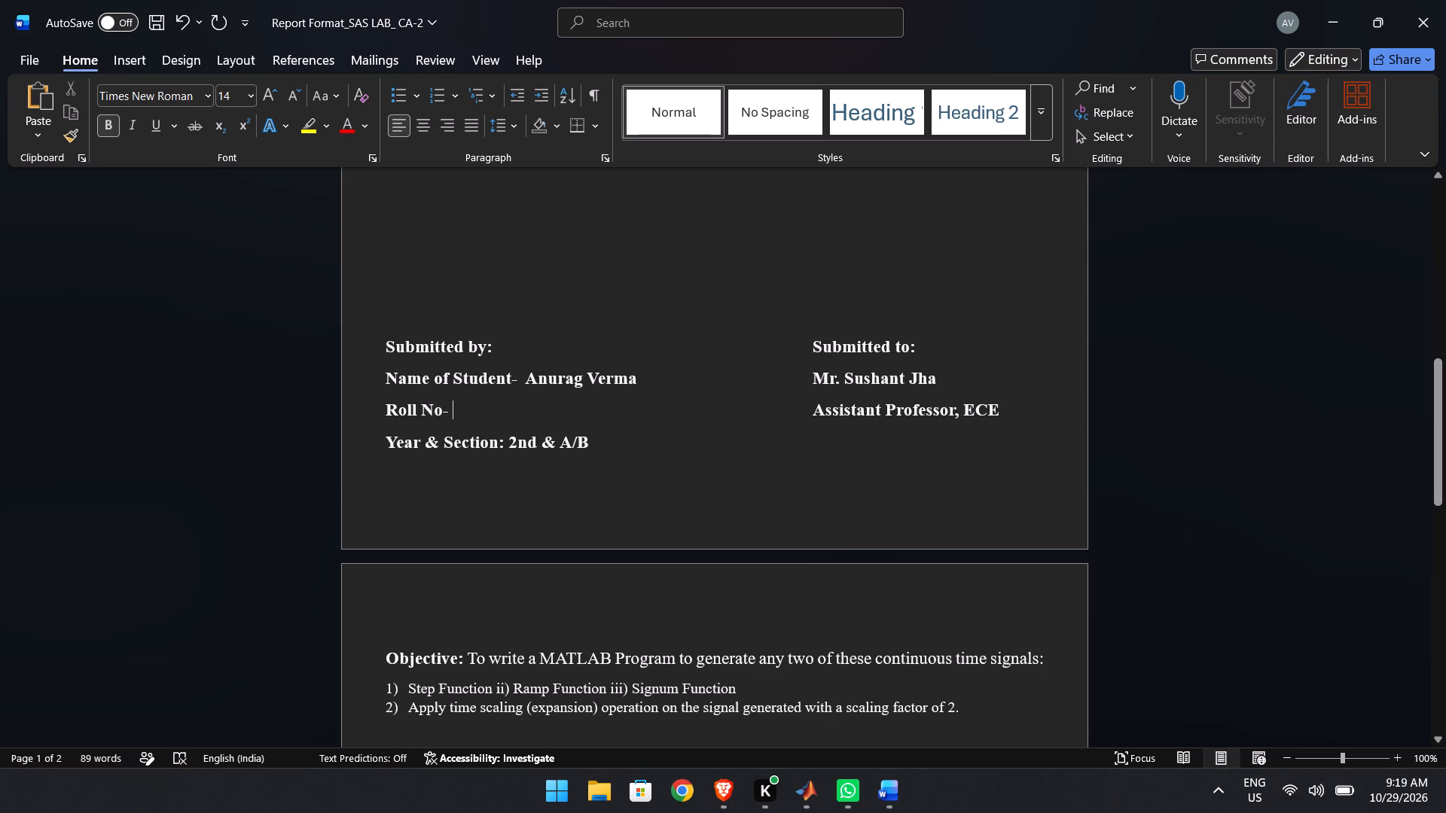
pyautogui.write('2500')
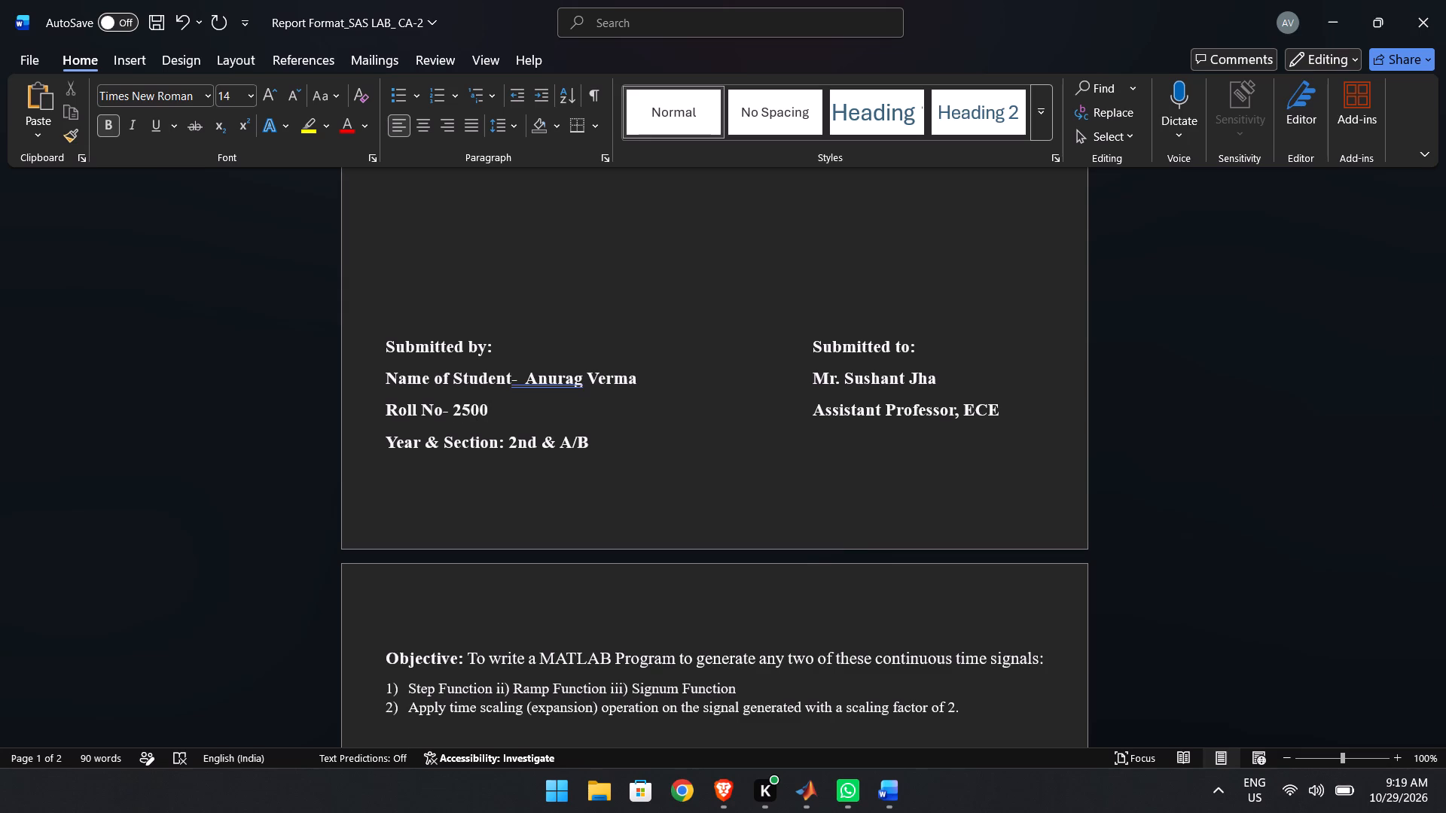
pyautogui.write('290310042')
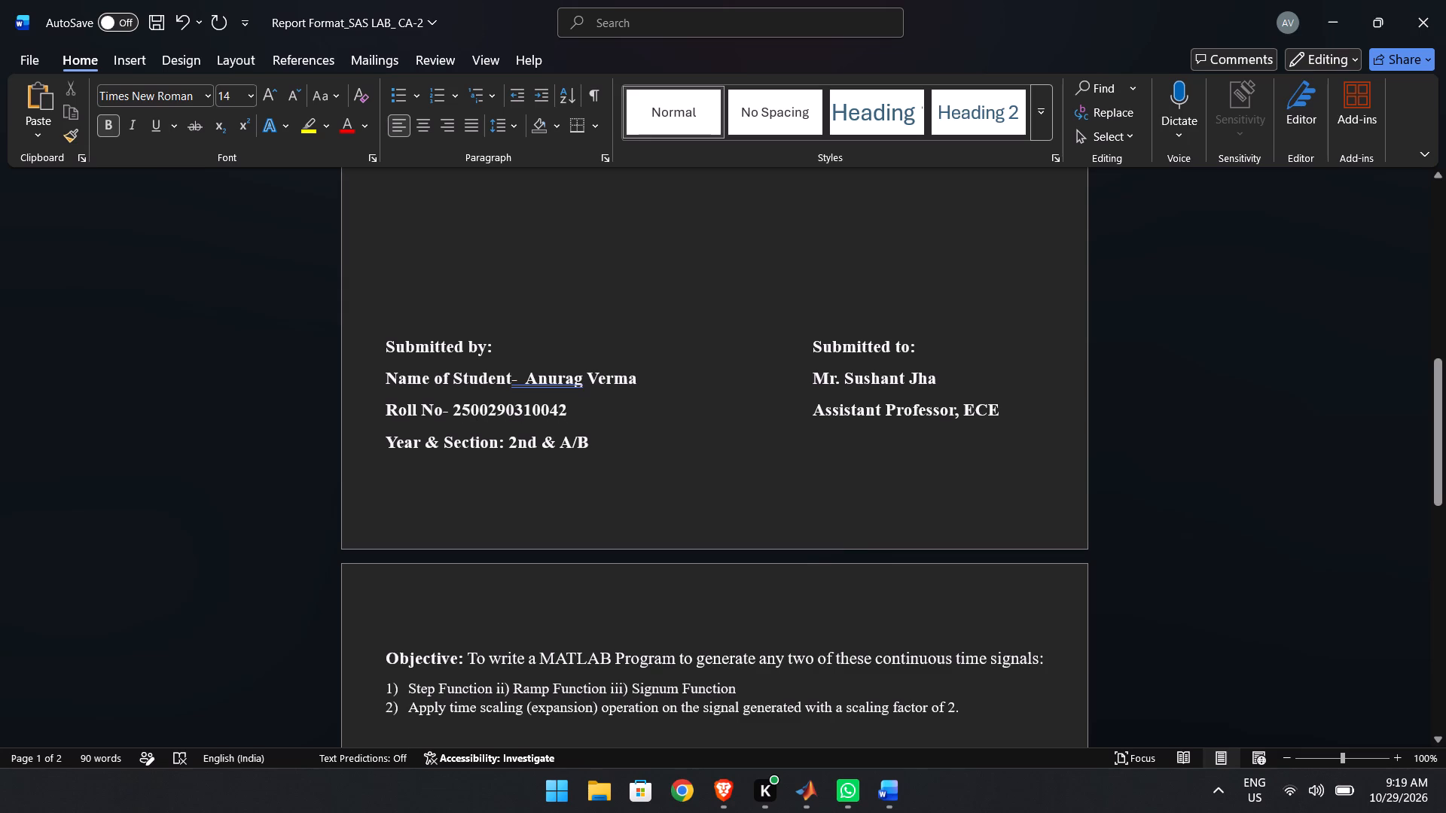
pyautogui.scroll(-2, 739, 475)
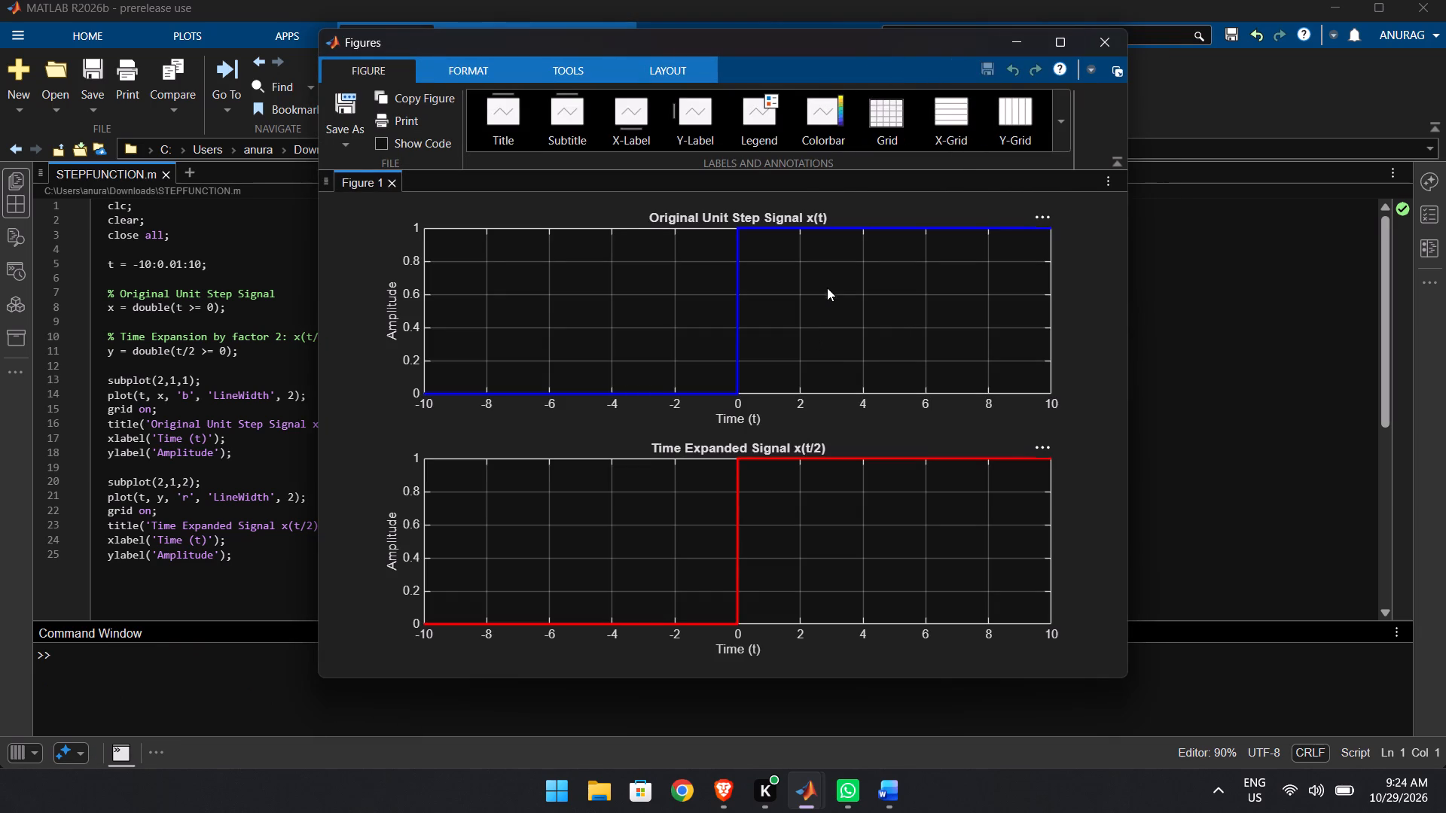
pyautogui.click(1060, 42)
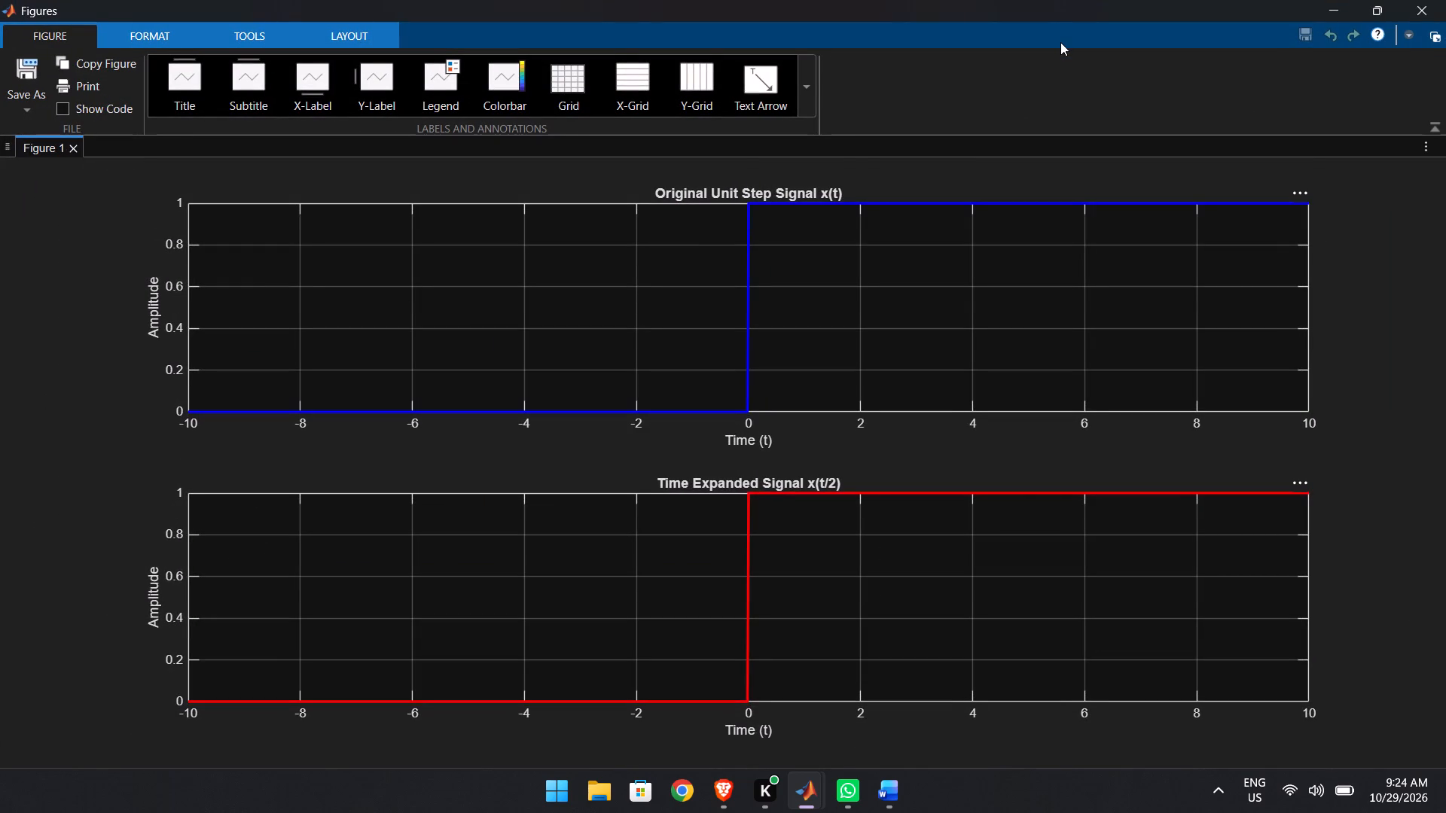
# Take a screenshot of both plots, Original Unit Step Signal x(t) and Time Expanded Signal x(t/2), with their axes.
pyautogui.press('shift+super+s')
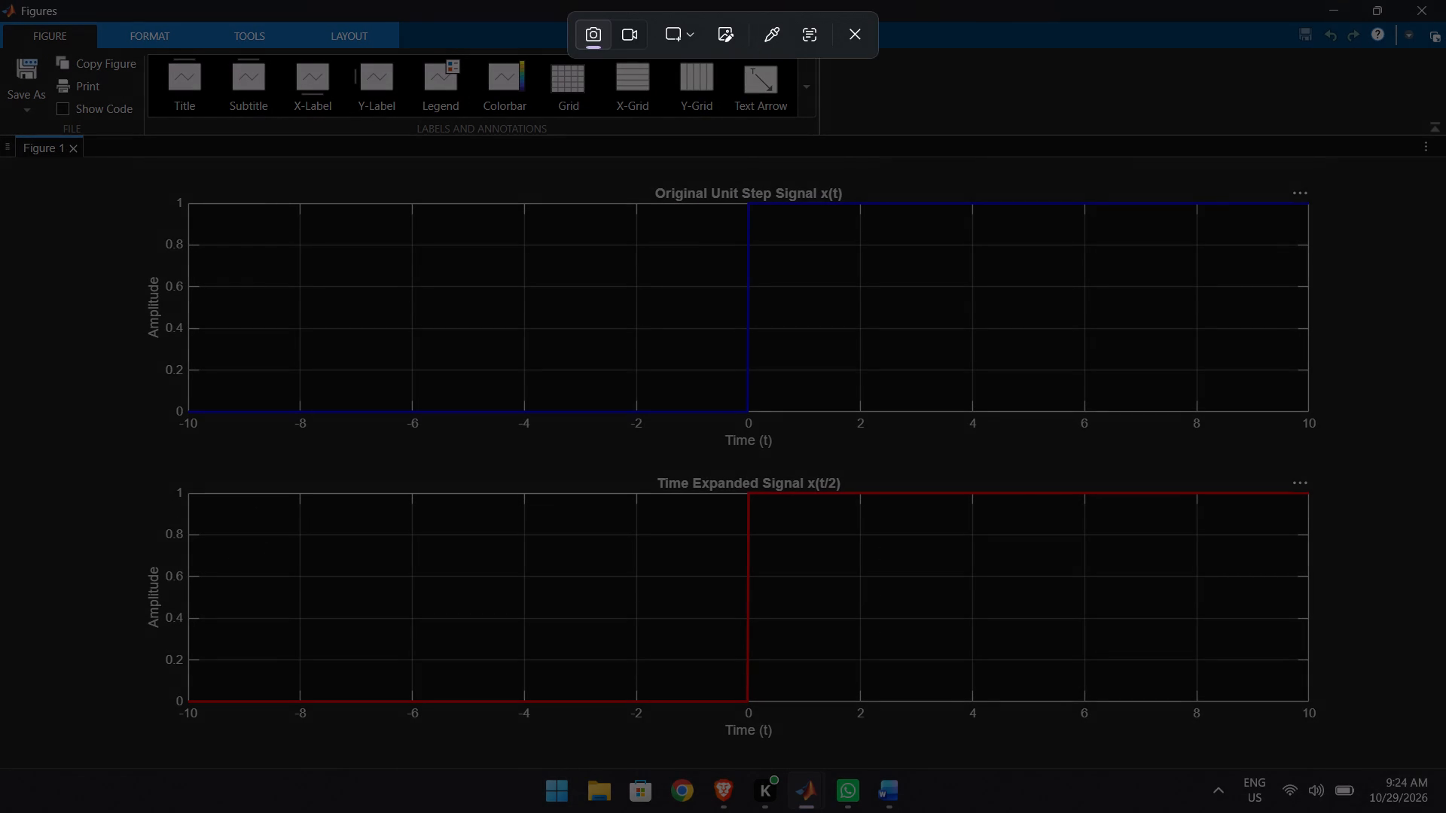
pyautogui.moveTo(144, 174); pyautogui.dragTo(1197, 797)
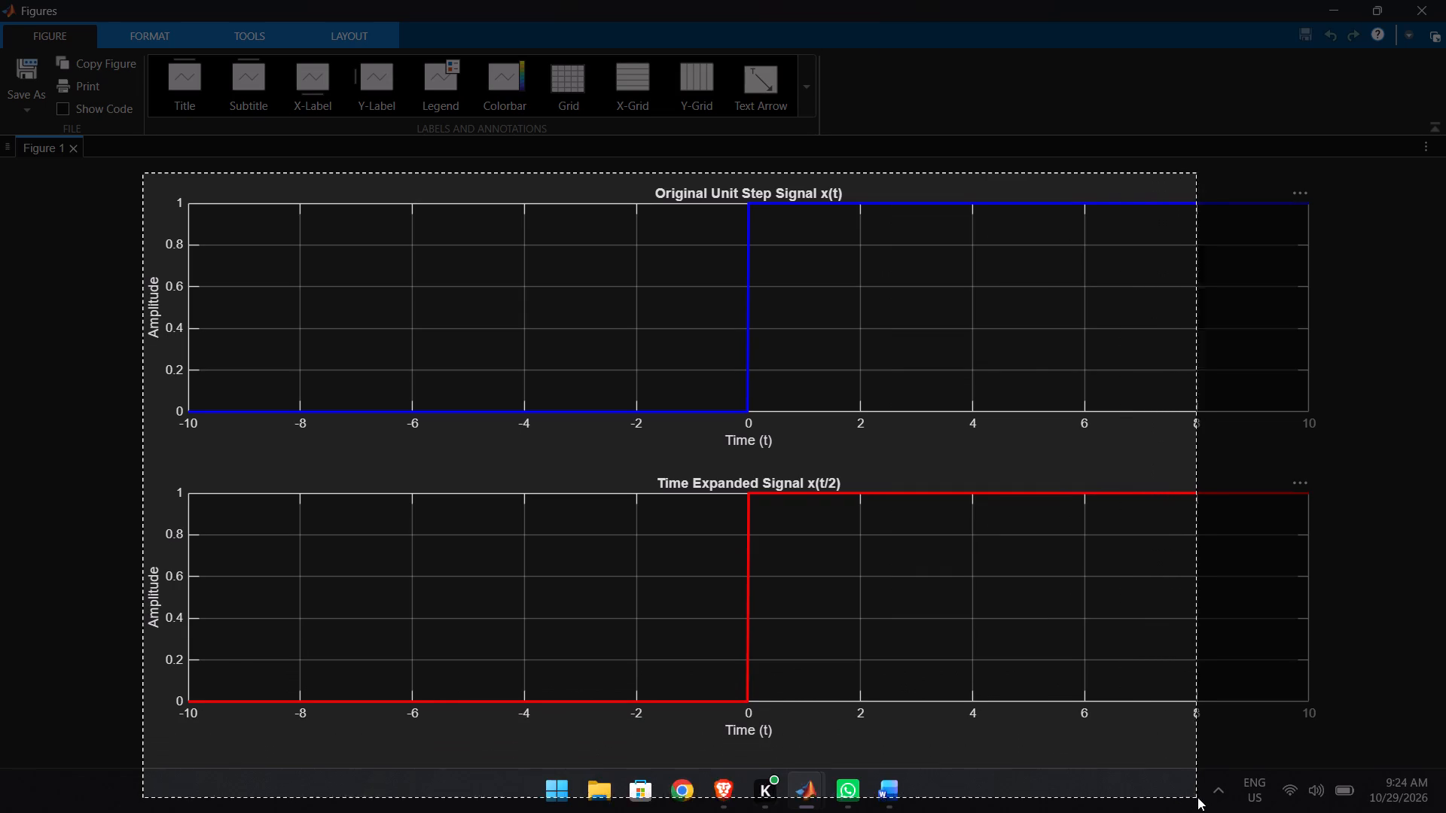
pyautogui.moveTo(1197, 797); pyautogui.dragTo(1330, 747)
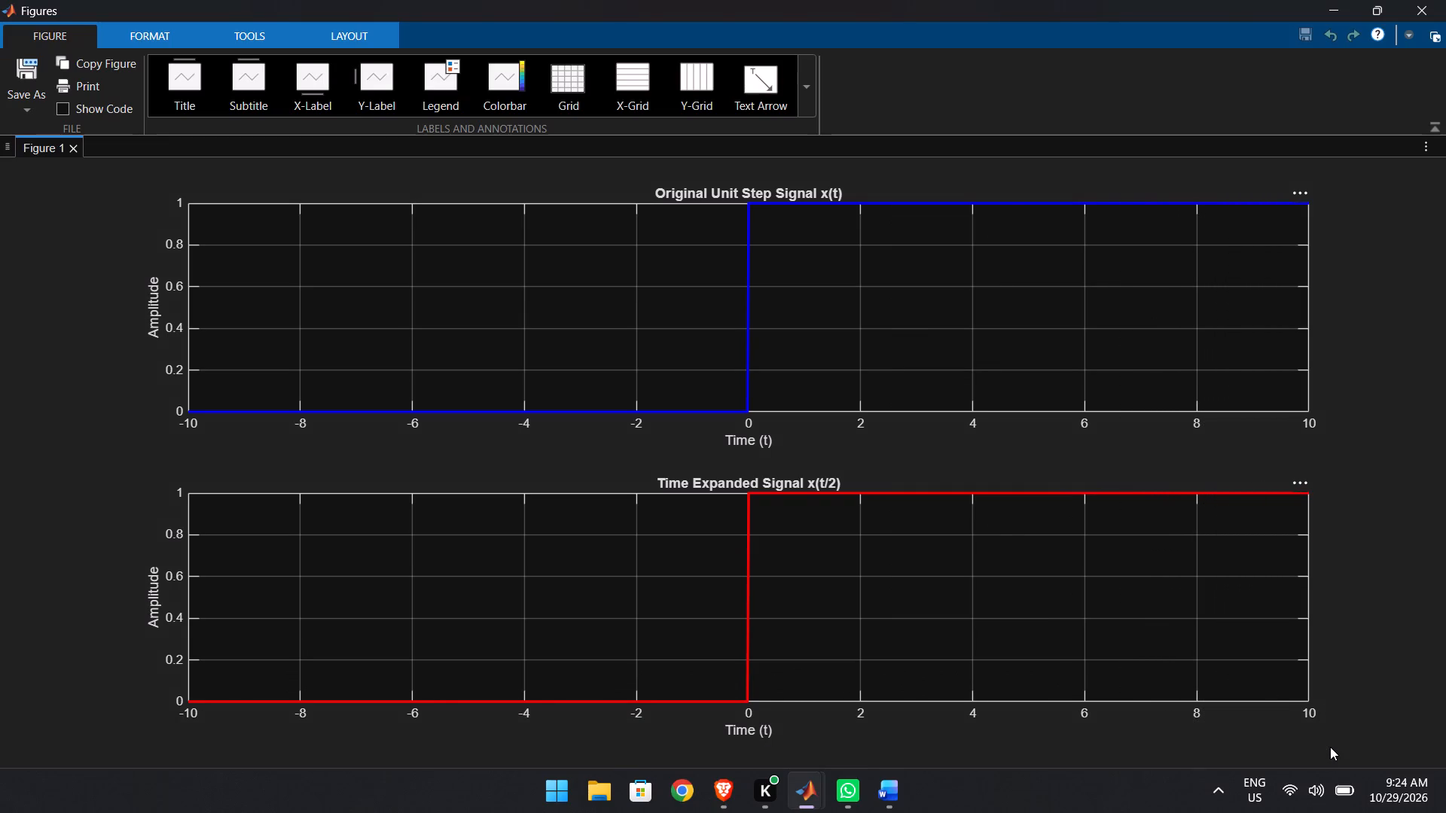
# Restore the maximized Figures window and close it to return to the STEPFUNCTION.m script.
pyautogui.click(1368, 8)
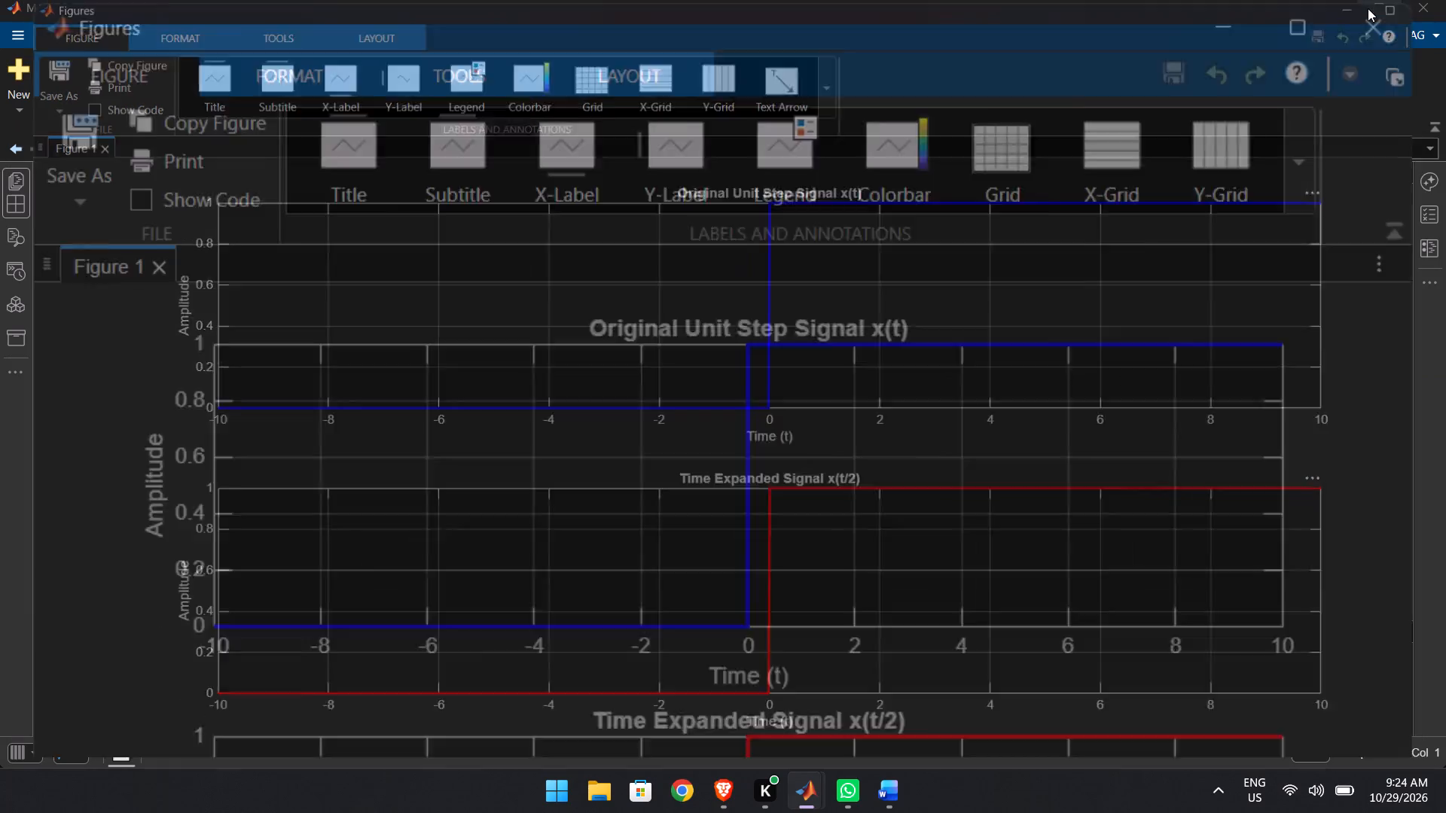
pyautogui.click(1098, 48)
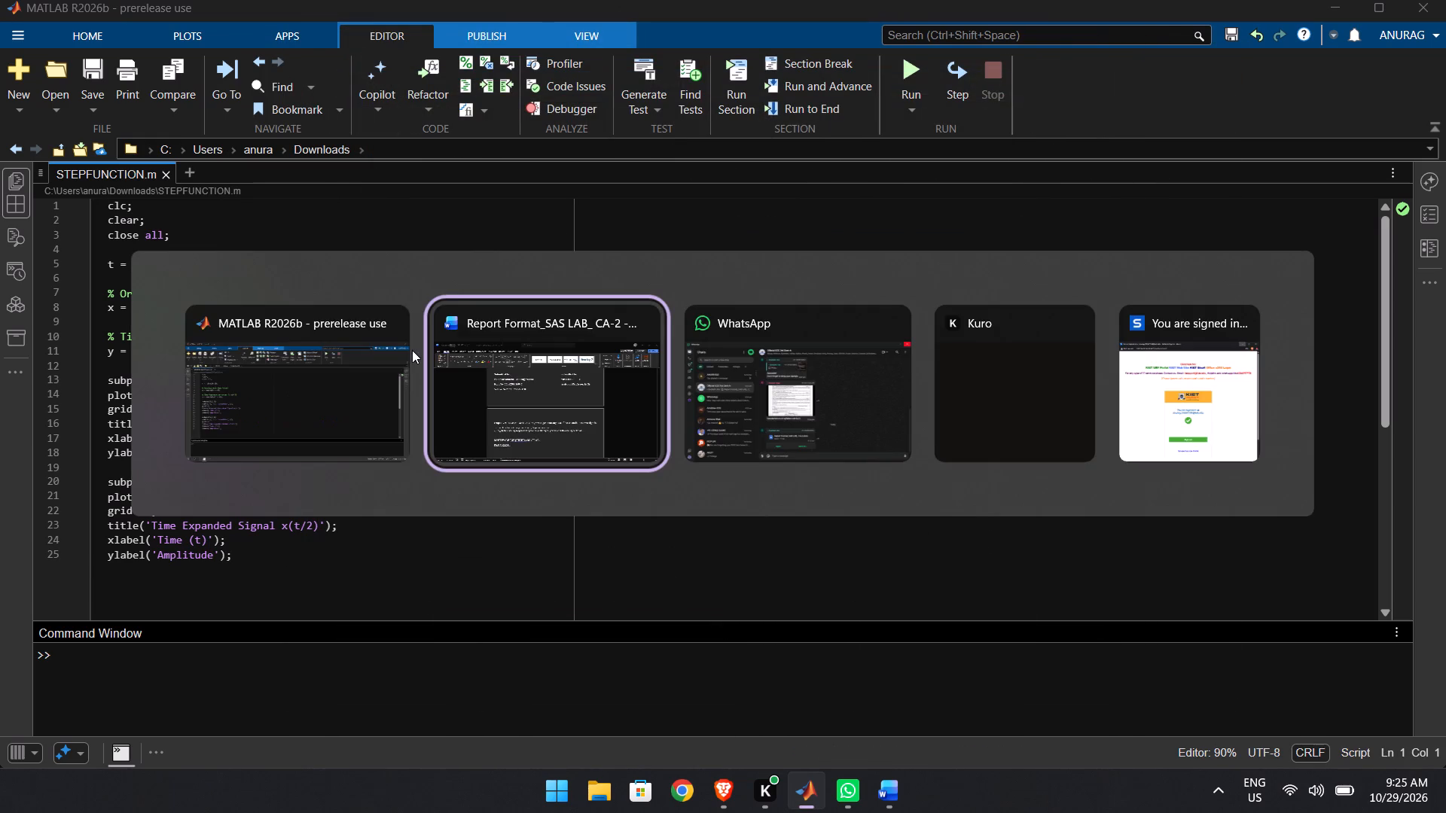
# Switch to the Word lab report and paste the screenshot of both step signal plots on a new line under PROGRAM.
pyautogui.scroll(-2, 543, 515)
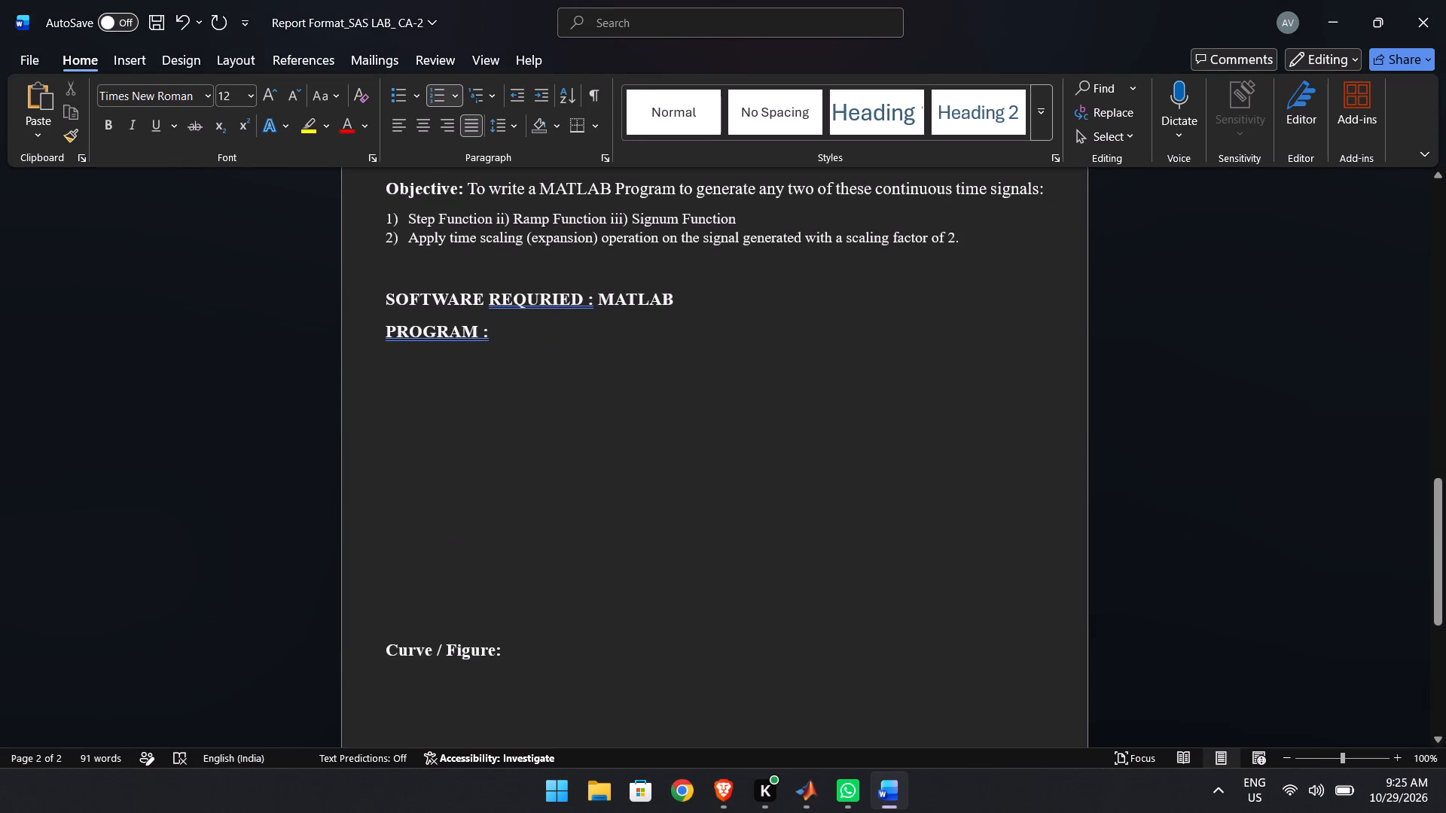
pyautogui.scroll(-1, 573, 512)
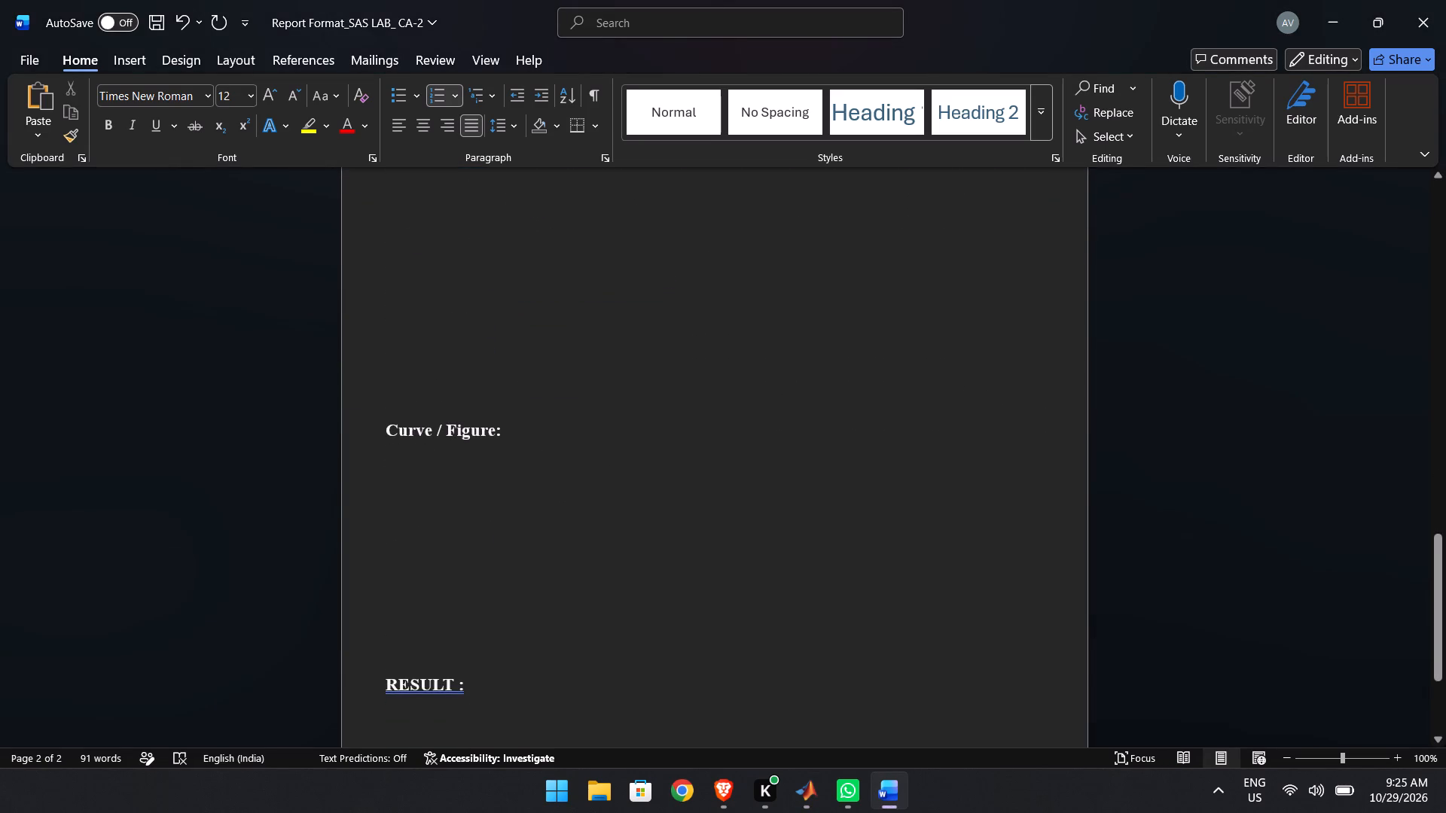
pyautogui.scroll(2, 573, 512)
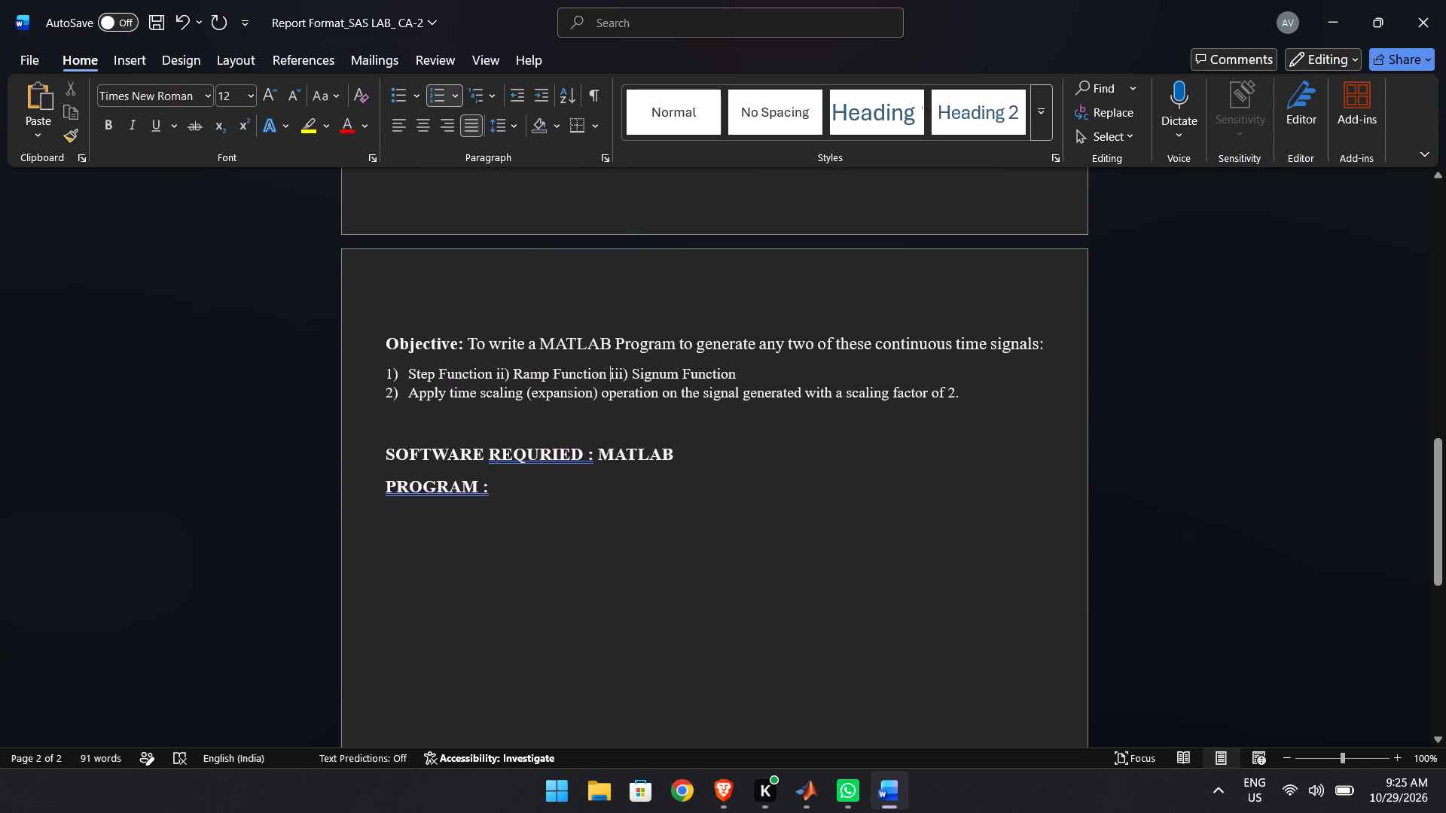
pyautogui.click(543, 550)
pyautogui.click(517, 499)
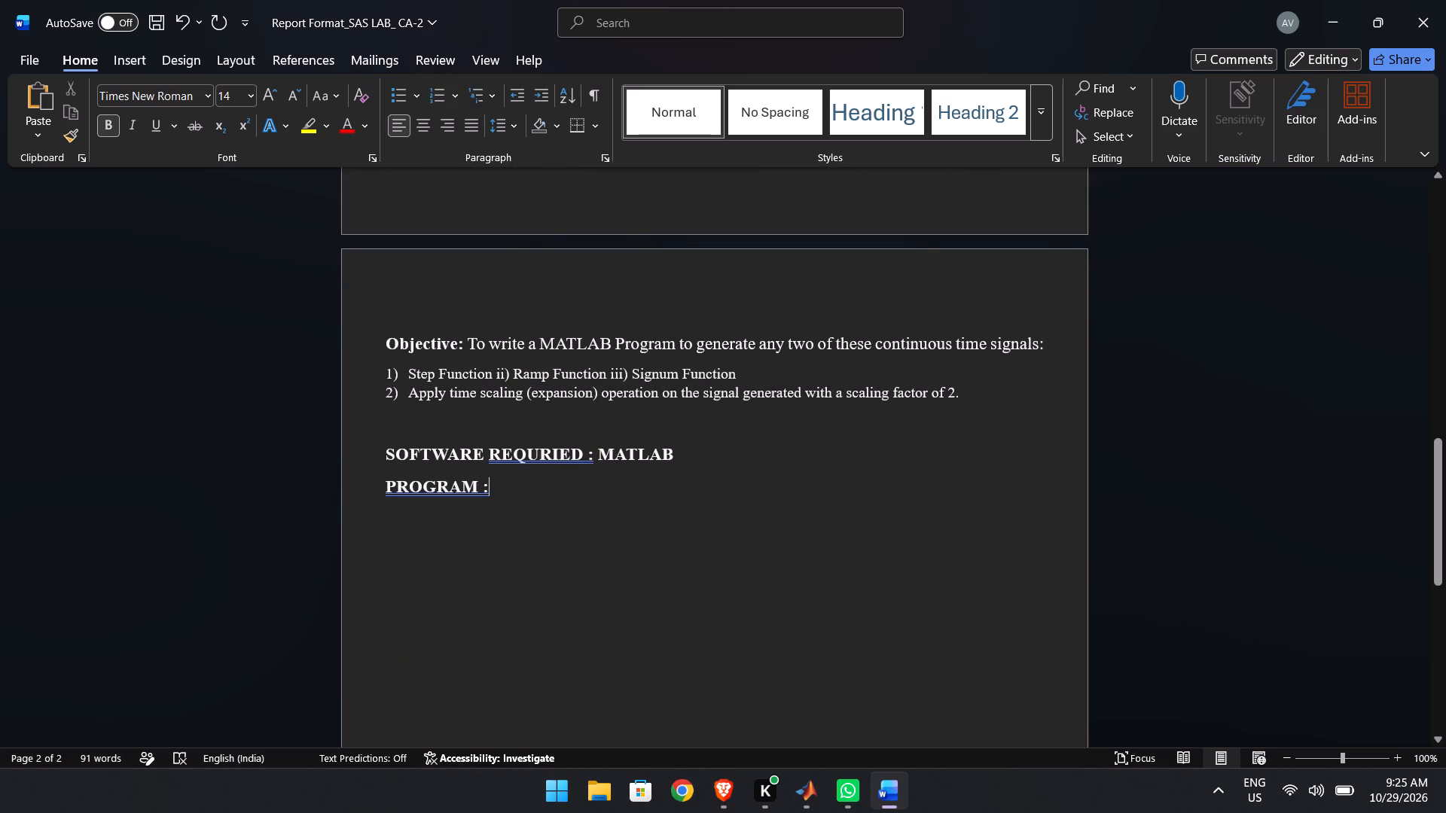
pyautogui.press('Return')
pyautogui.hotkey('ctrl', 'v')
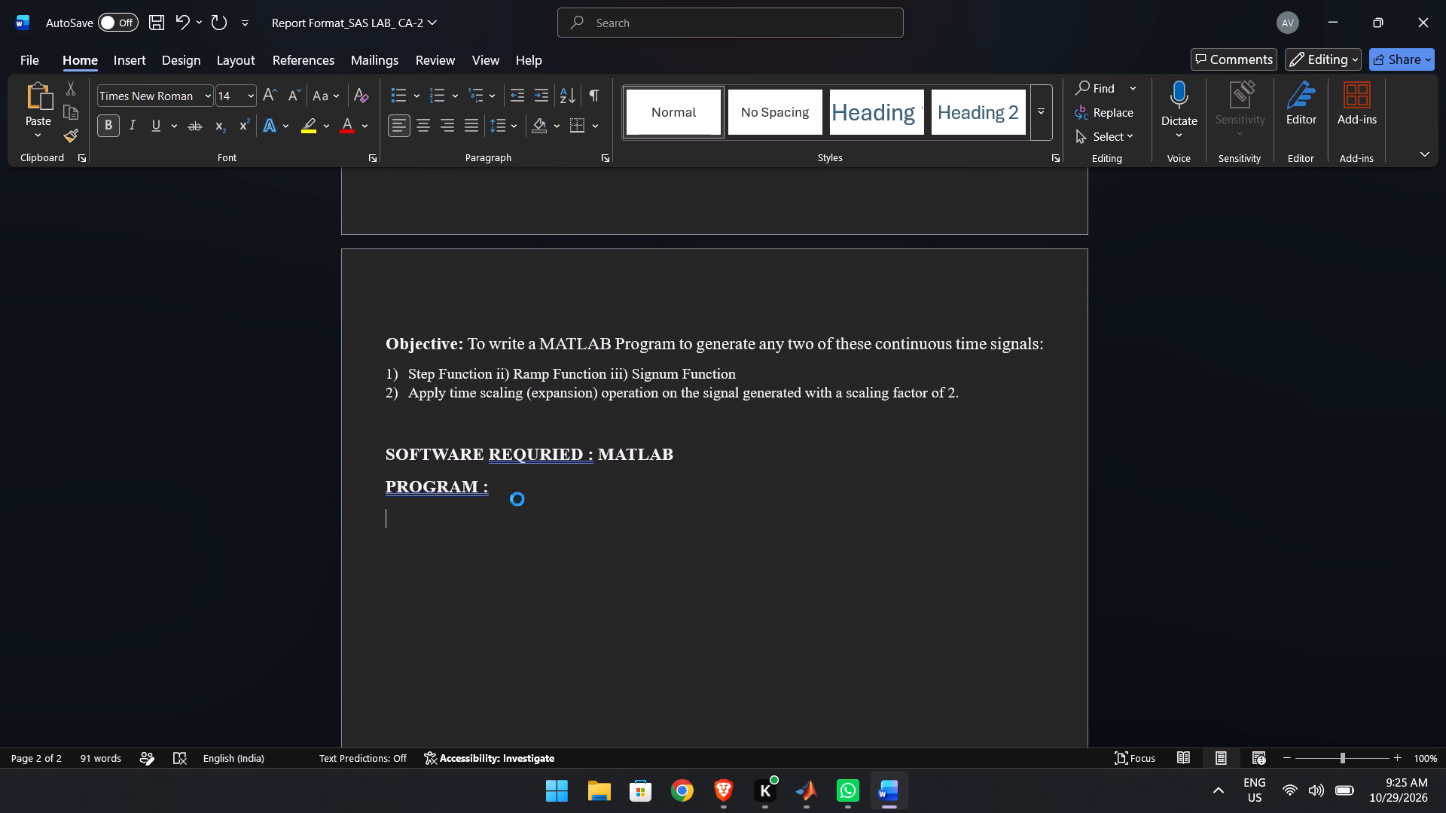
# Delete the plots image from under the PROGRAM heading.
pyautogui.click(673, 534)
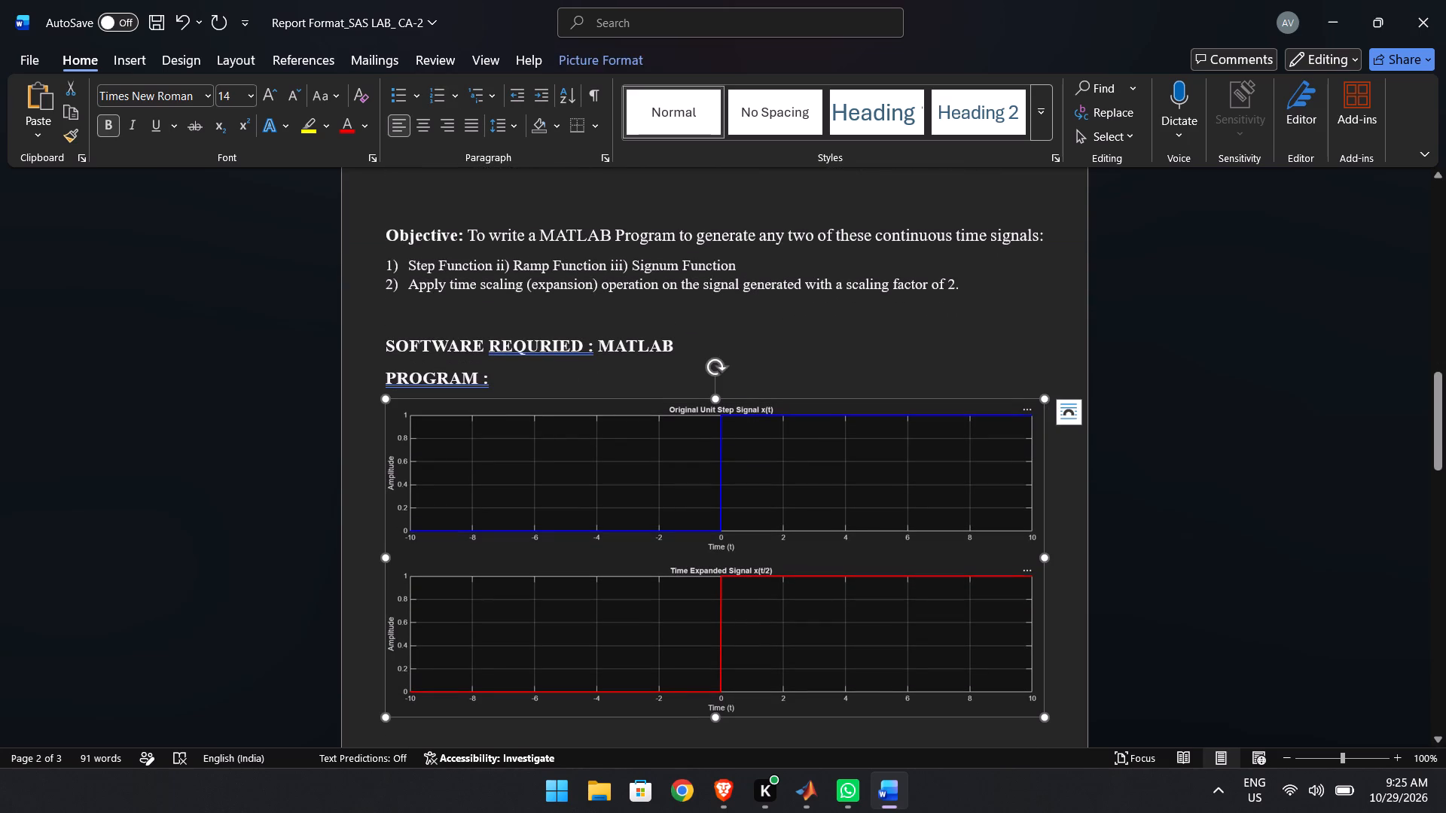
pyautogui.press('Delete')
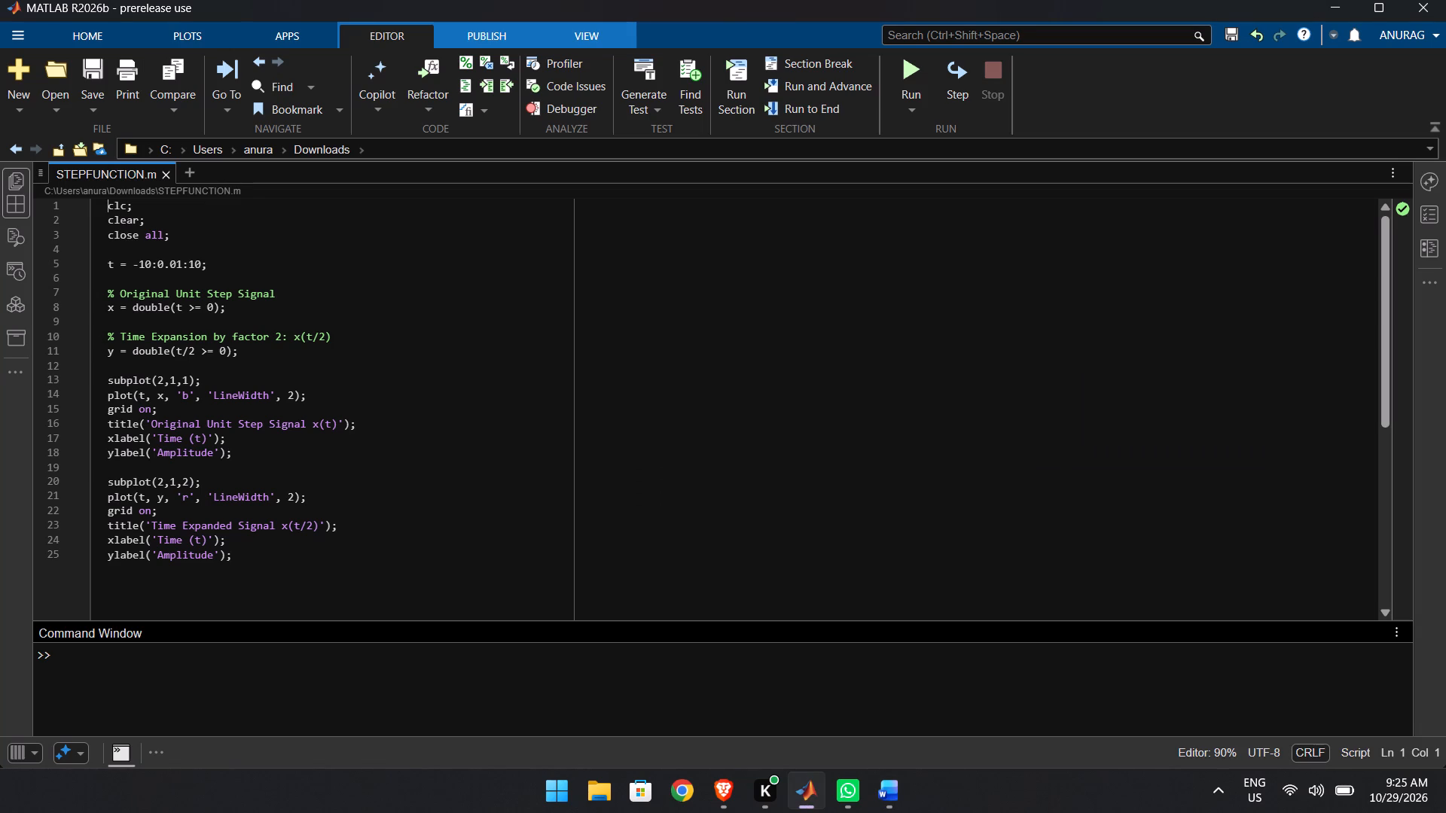
# Copy and delete the script code from the Time Expansion comment through the last ylabel line.
pyautogui.click(105, 336)
pyautogui.moveTo(105, 336); pyautogui.dragTo(250, 553)
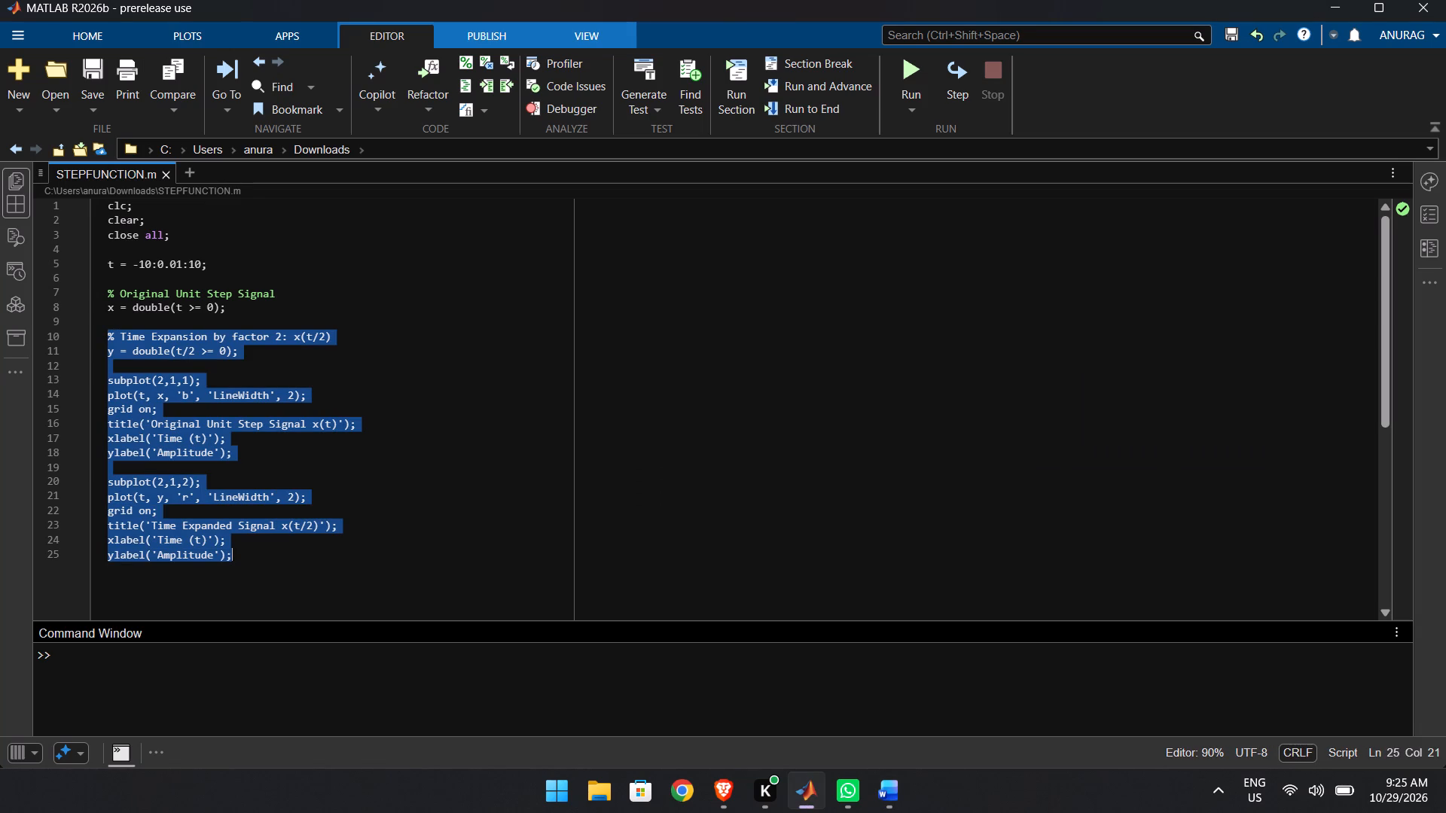
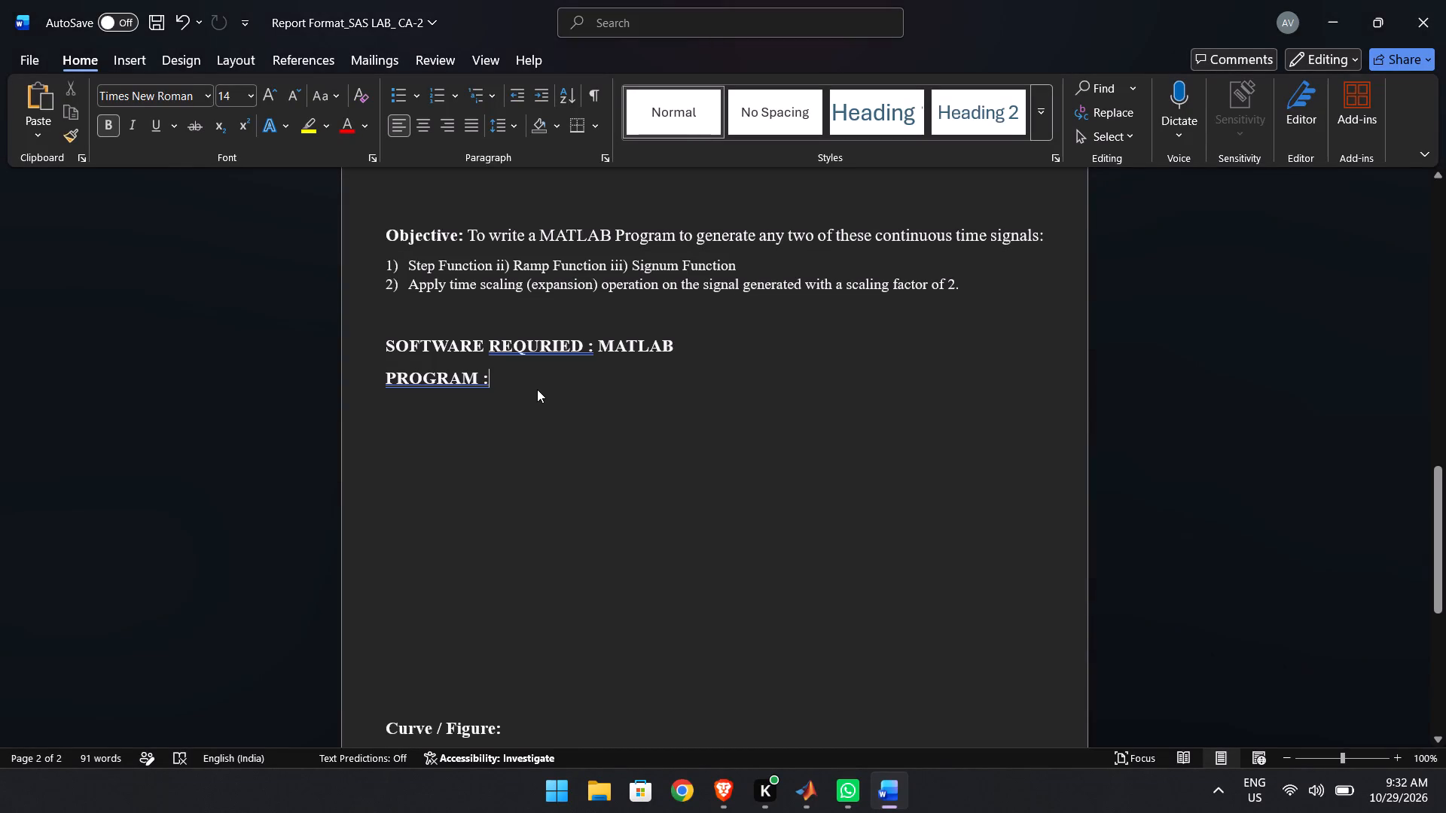
# Add "Step Function" after the PROGRAM heading and paste the copied step signal MATLAB code beneath it.
pyautogui.press('s')
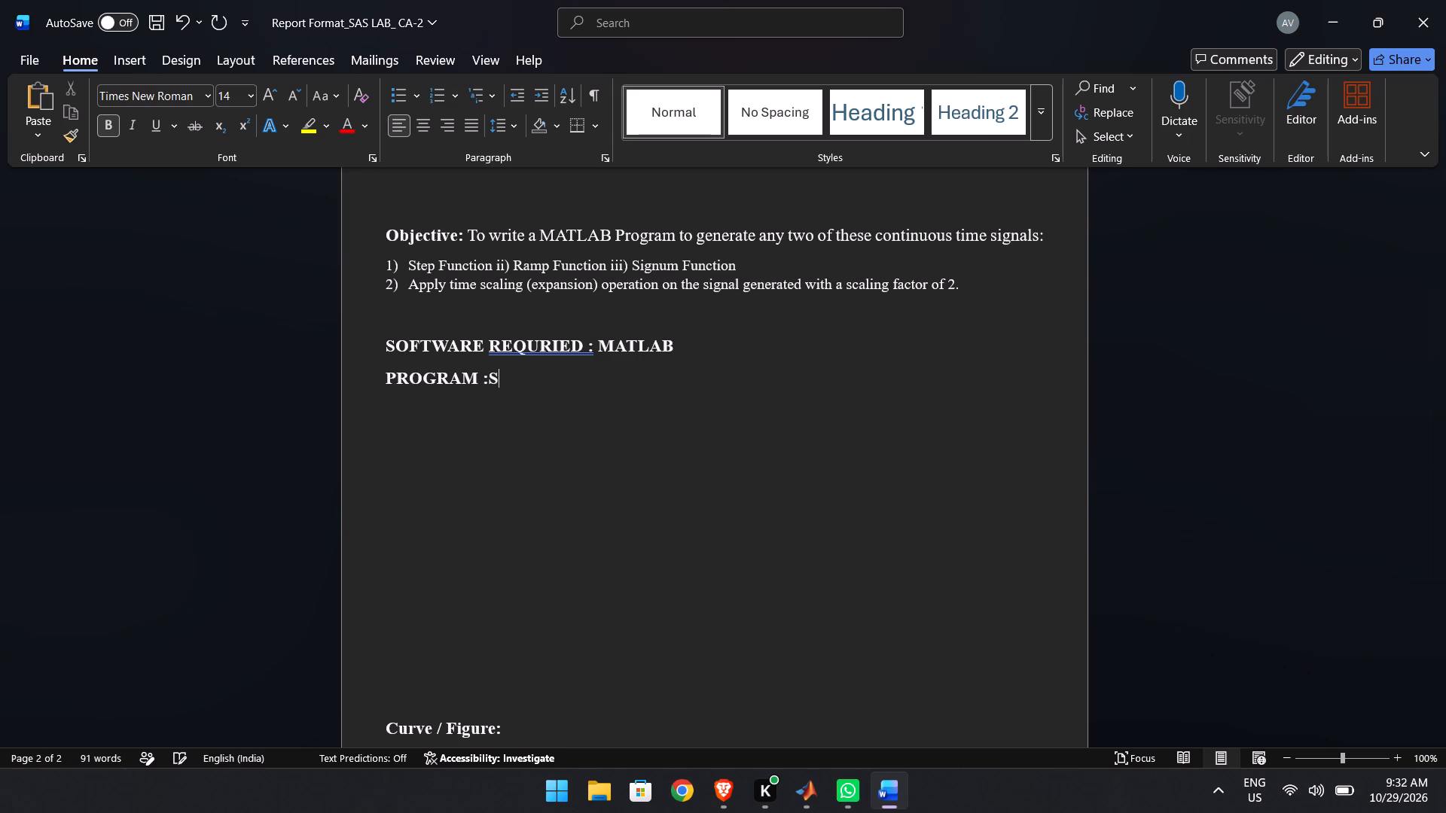
pyautogui.write('teo')
pyautogui.press('BackSpace')
pyautogui.write('p')
pyautogui.press('space')
pyautogui.press('f')
pyautogui.write('unction')
pyautogui.press('Return')
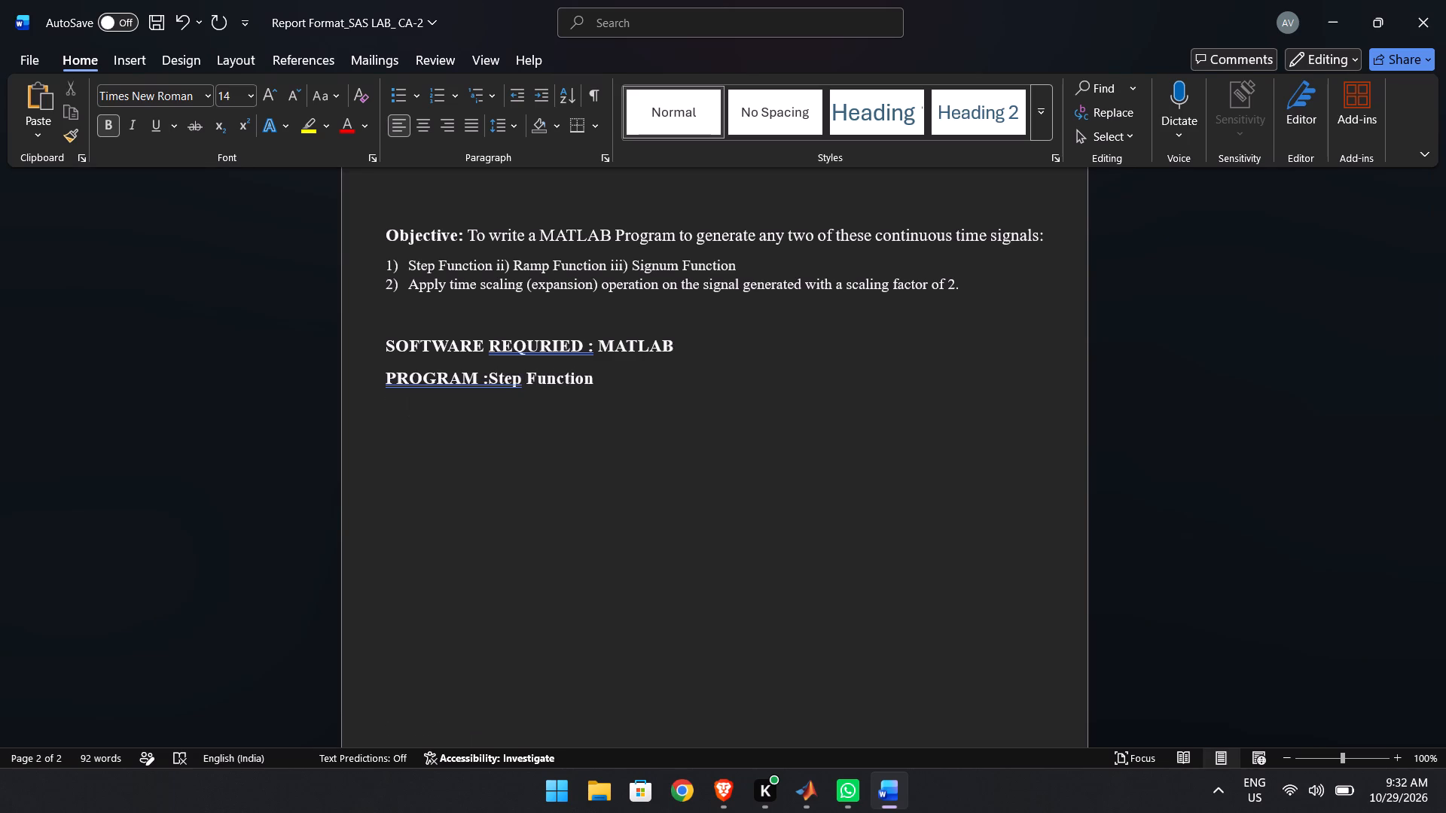
pyautogui.hotkey('ctrl', 'v')
# Set the font size of the whole pasted step function code to 11.
pyautogui.scroll(2, 535, 413)
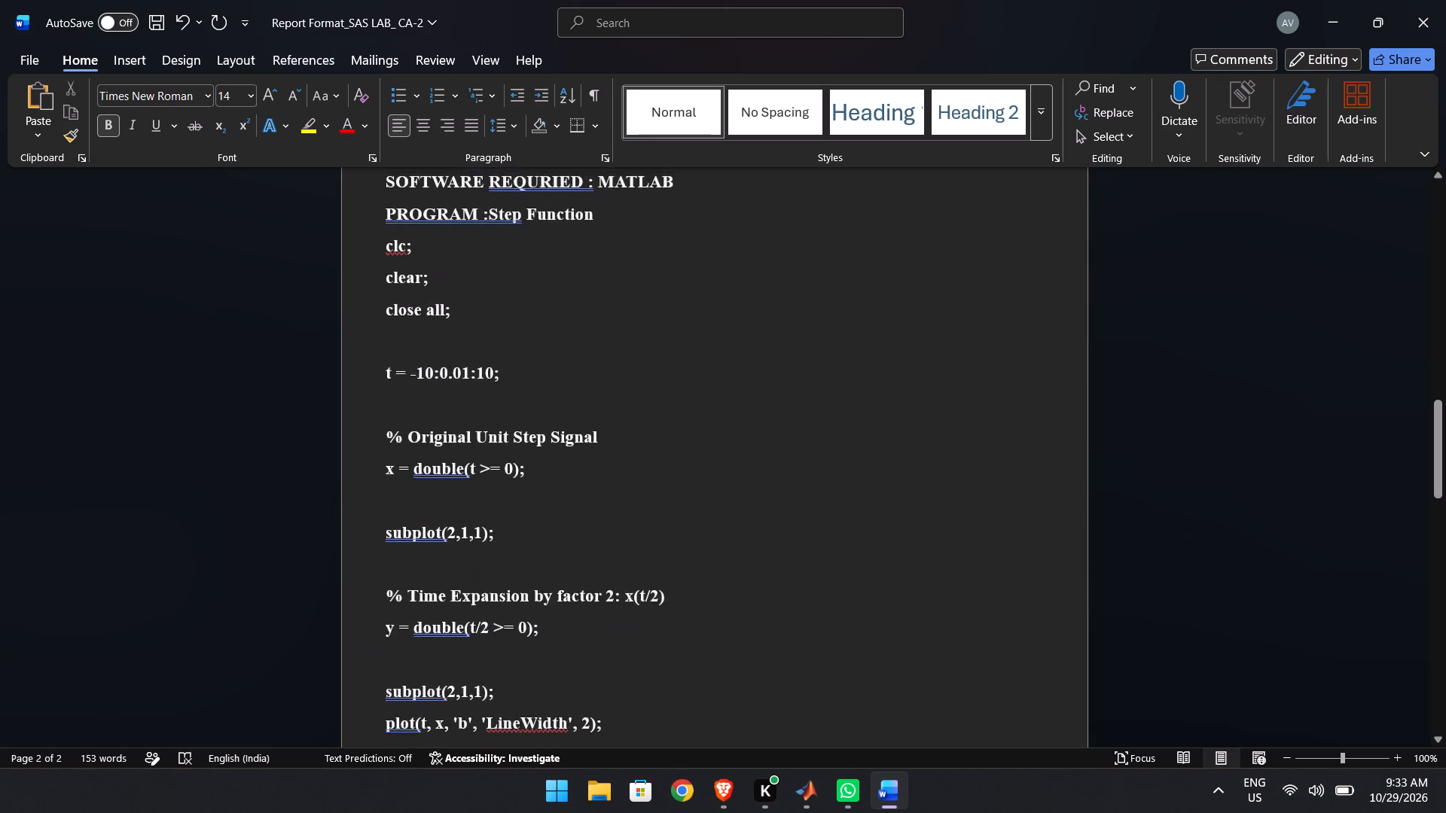
pyautogui.scroll(1, 535, 413)
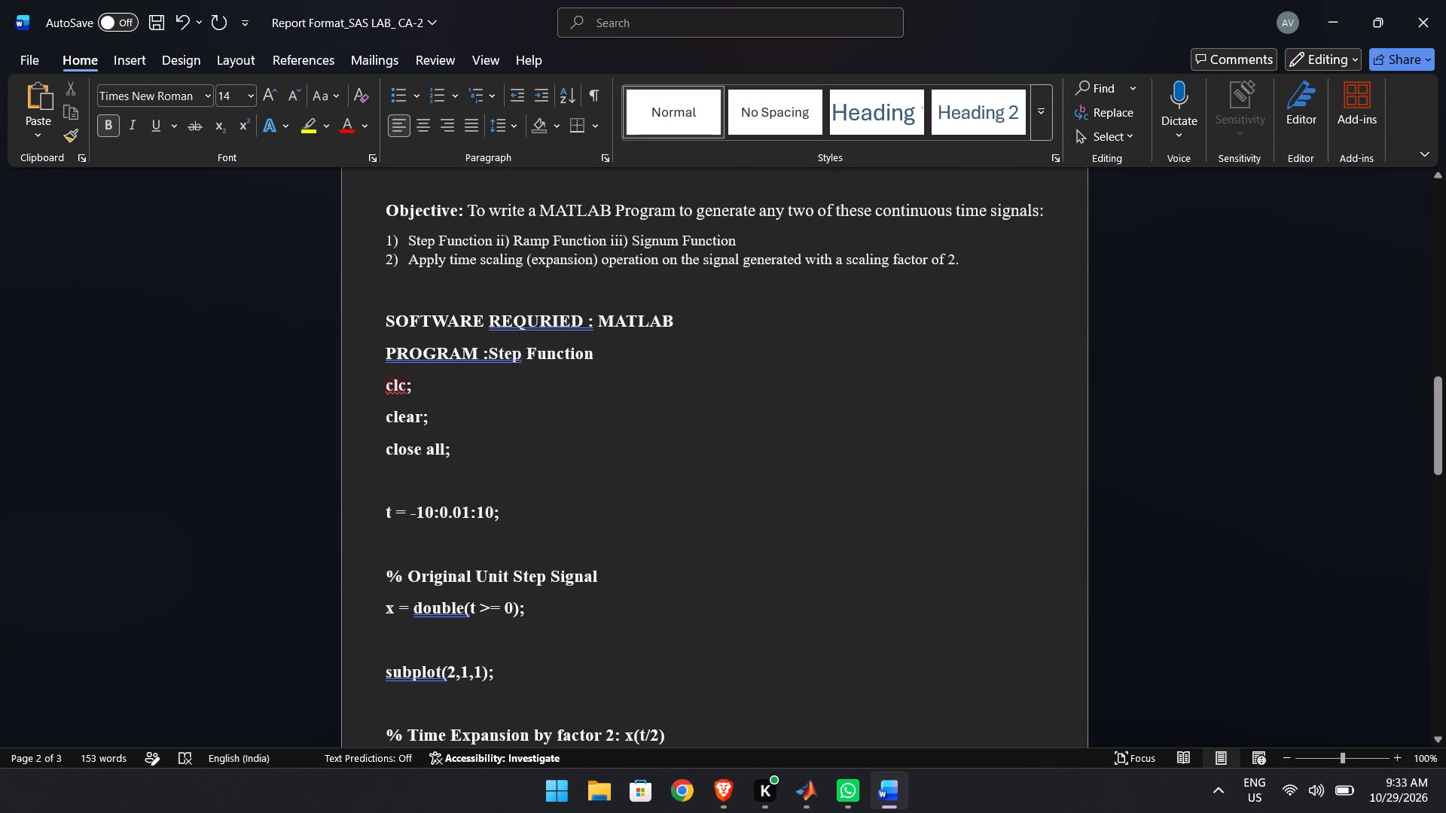
pyautogui.moveTo(385, 385); pyautogui.dragTo(477, 620)
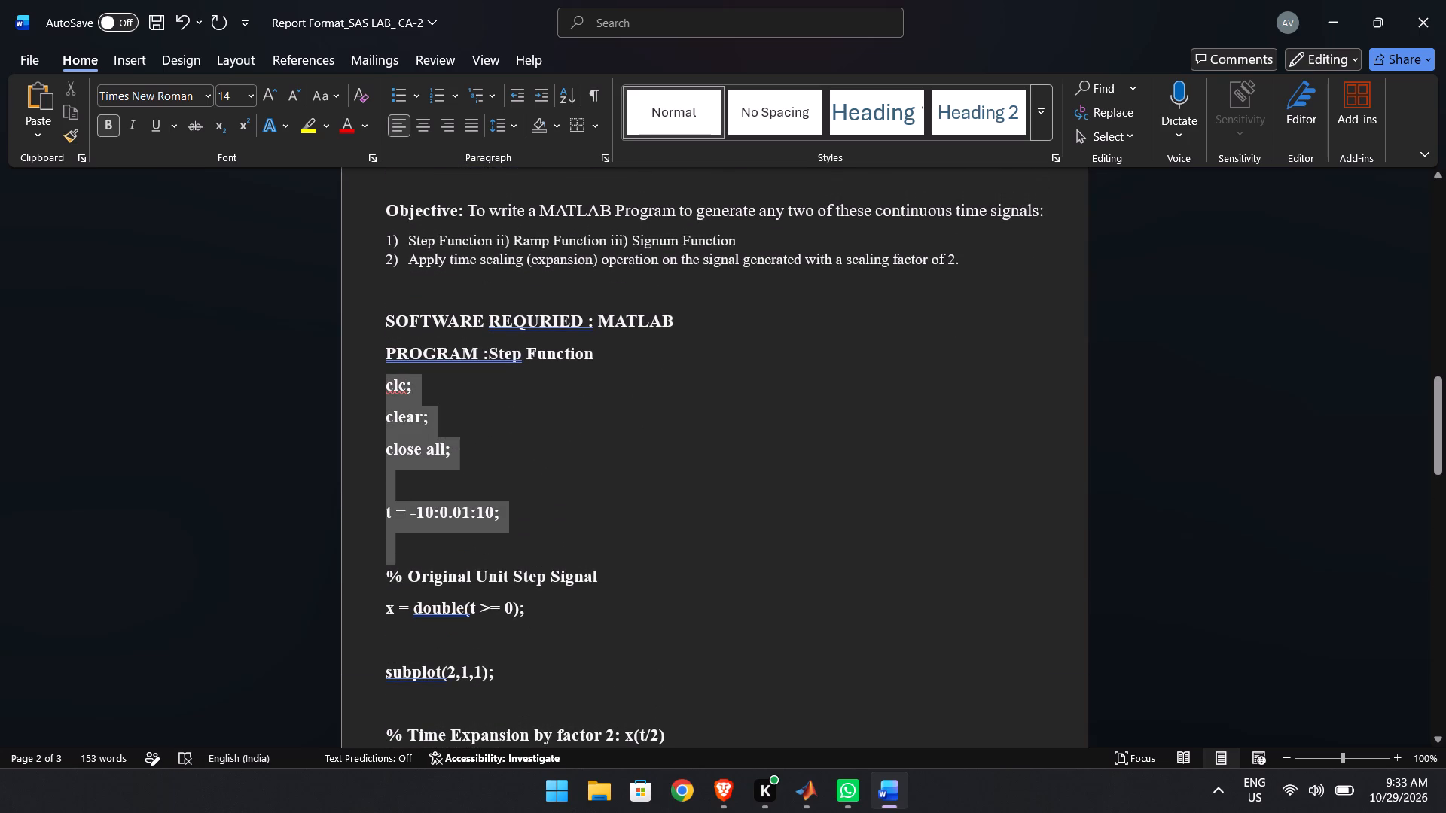
pyautogui.moveTo(477, 620); pyautogui.dragTo(540, 520)
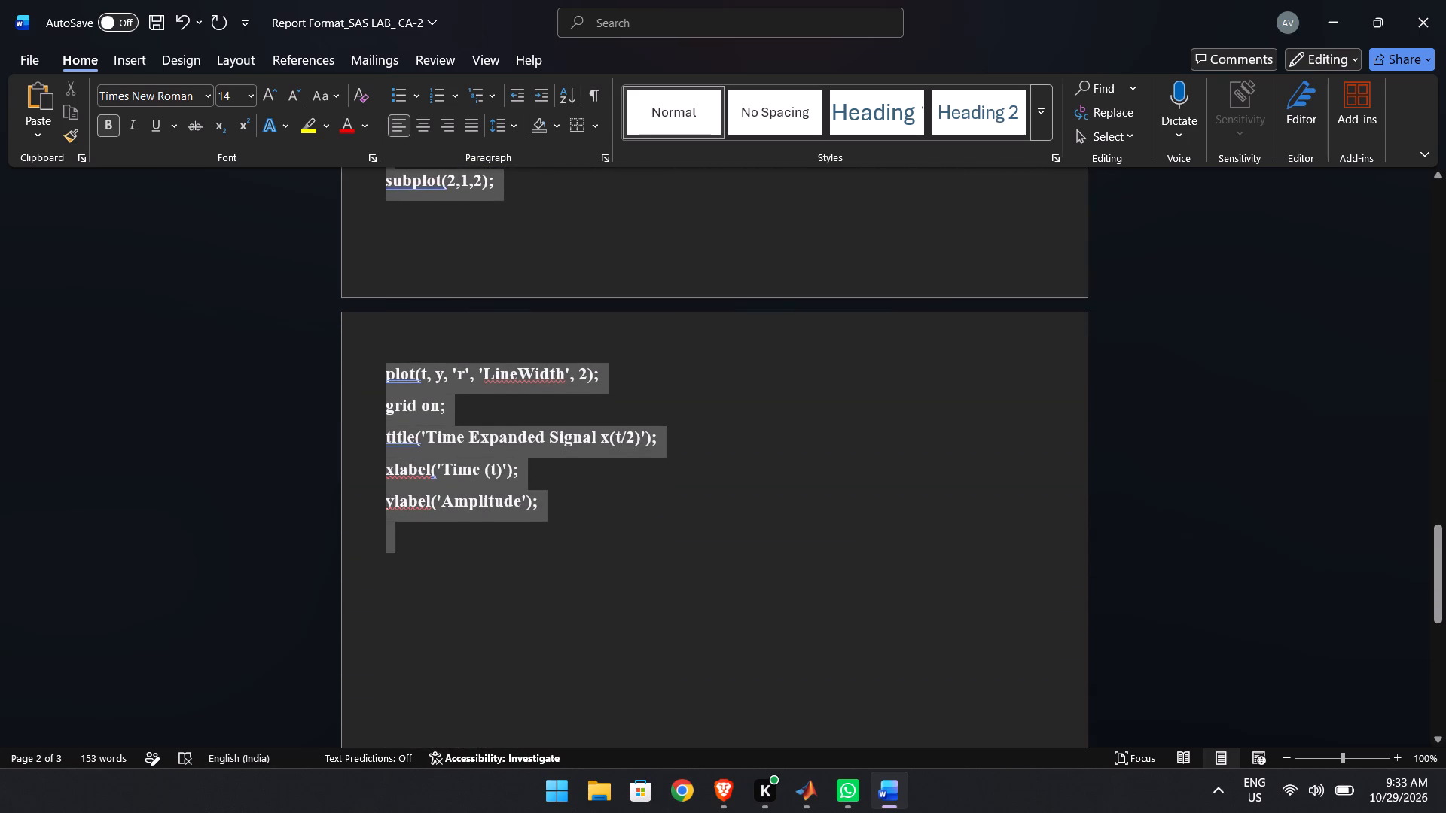
pyautogui.moveTo(540, 520); pyautogui.dragTo(549, 514)
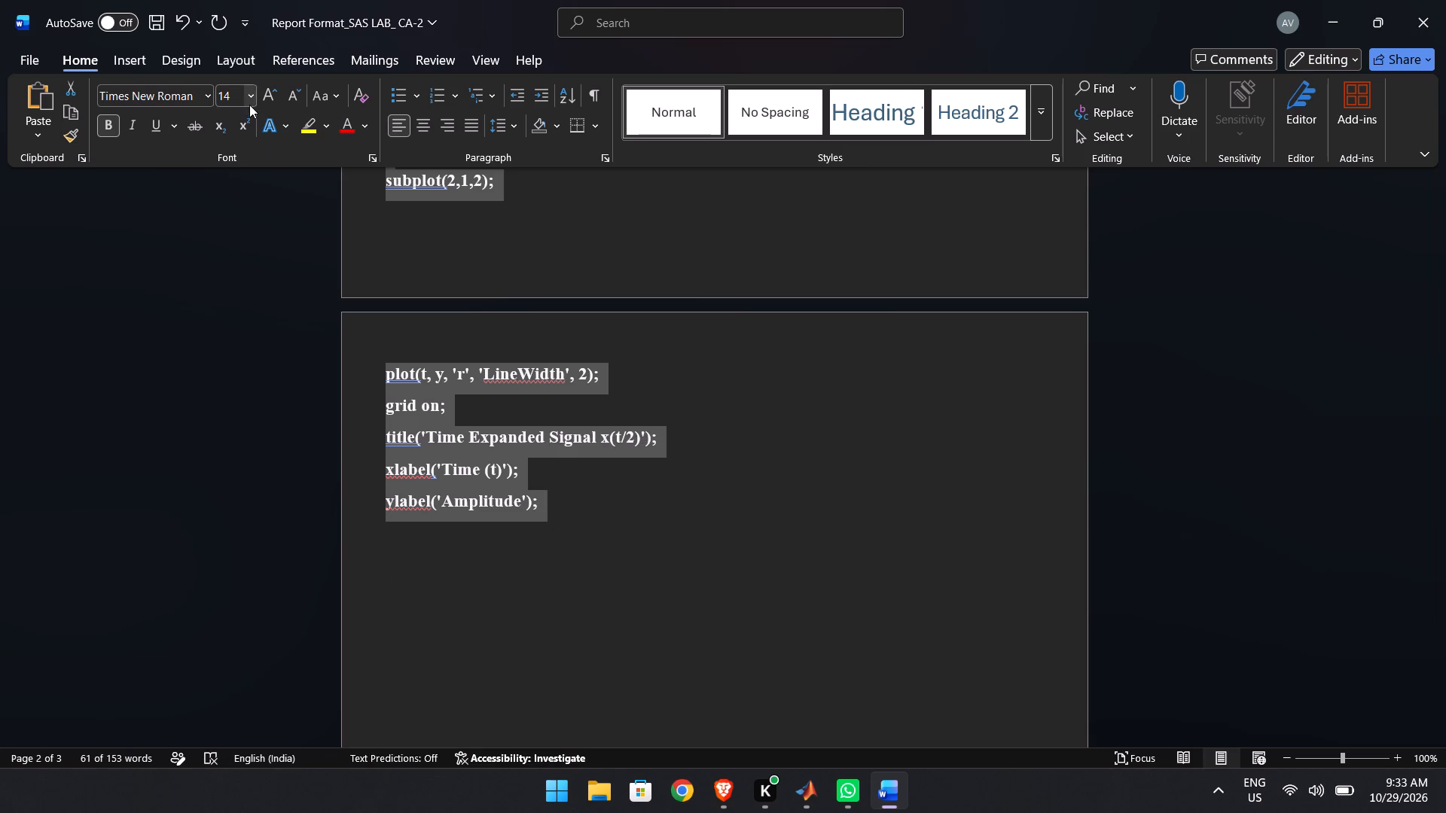
pyautogui.click(250, 99)
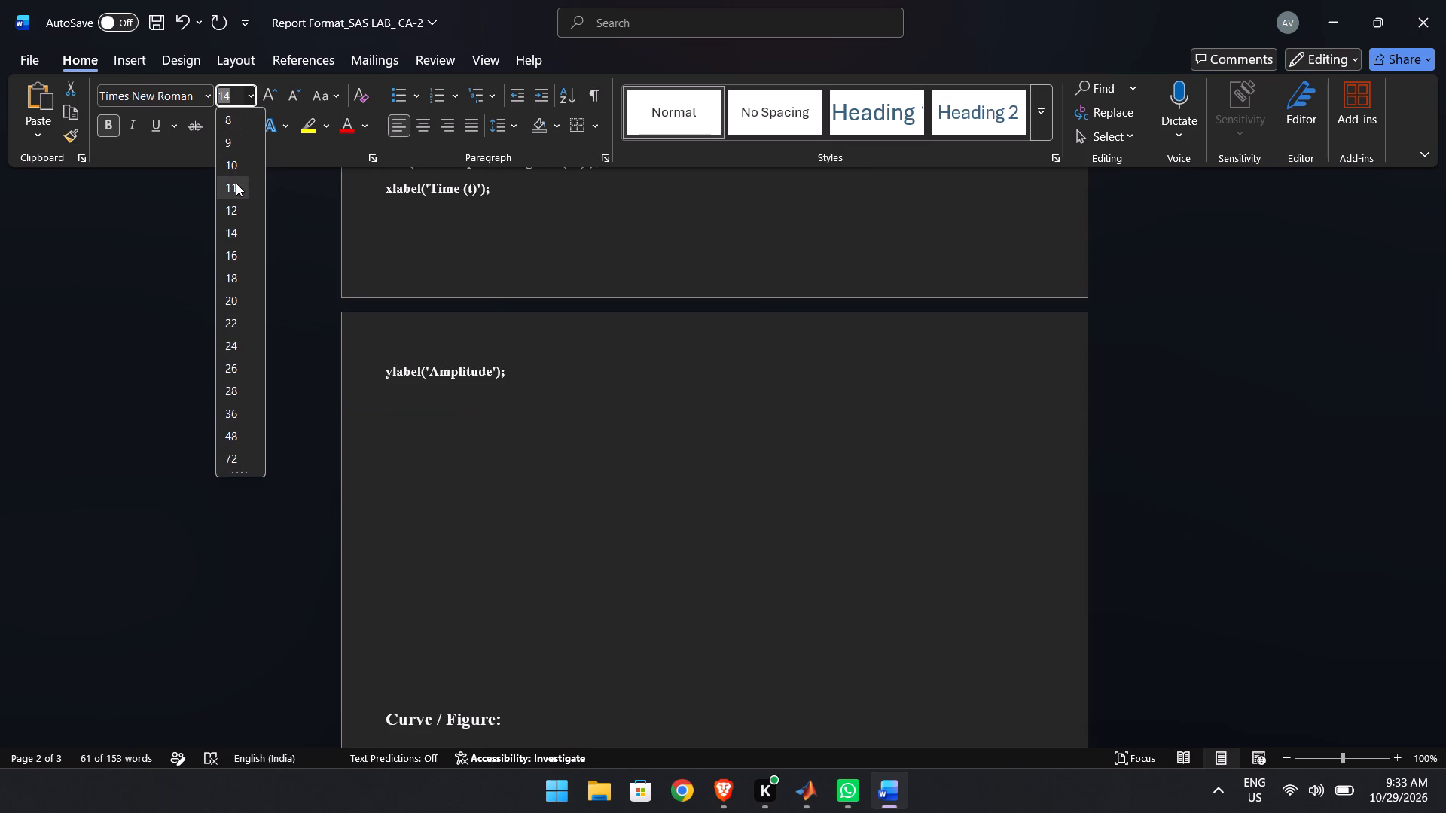
pyautogui.click(235, 184)
pyautogui.scroll(1, 638, 369)
pyautogui.click(638, 369)
# Delete the blank lines between the statements of the step function code, from above the t definition through above subplot(2,1,2).
pyautogui.scroll(1, 638, 369)
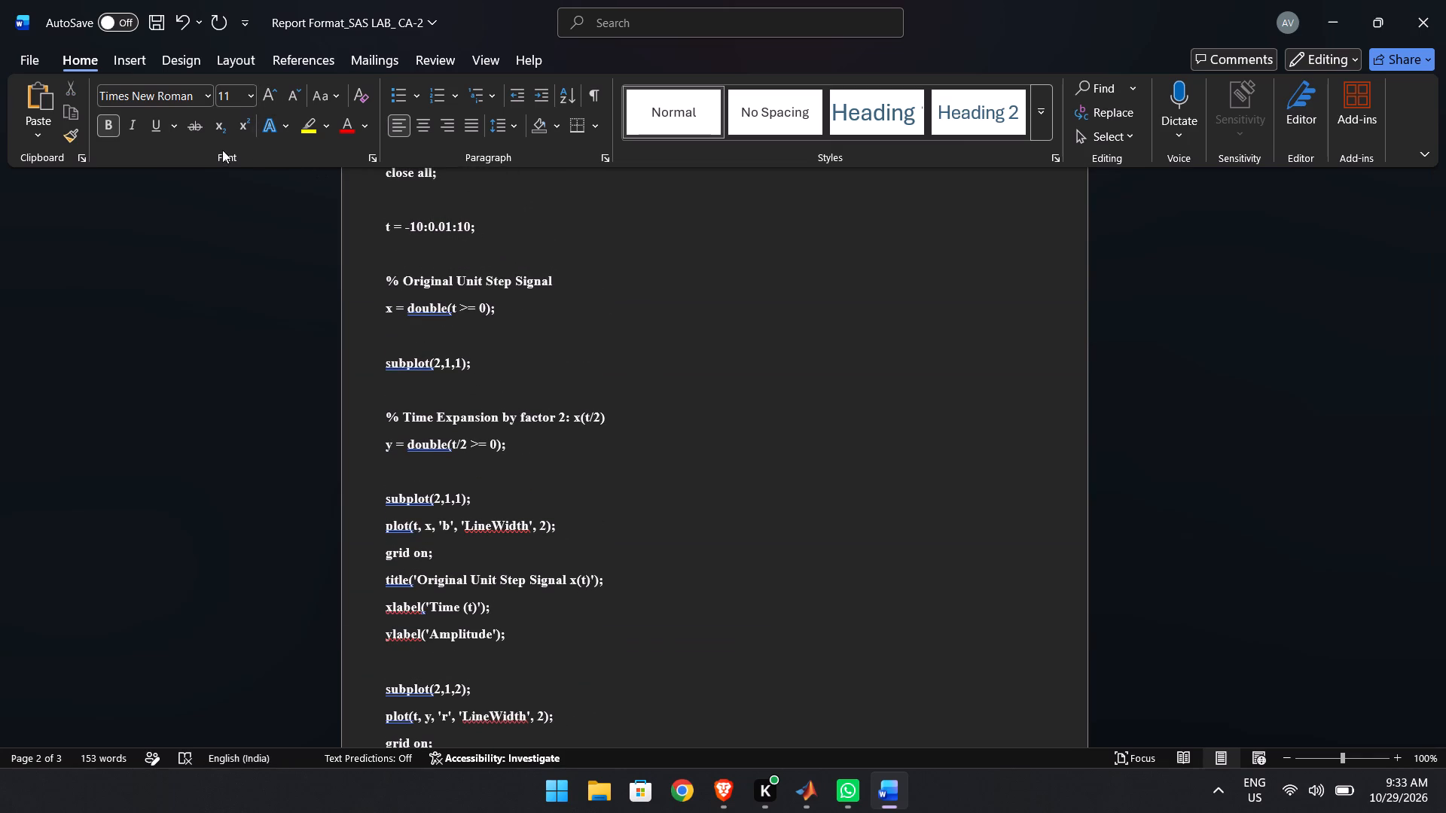
pyautogui.scroll(1, 404, 232)
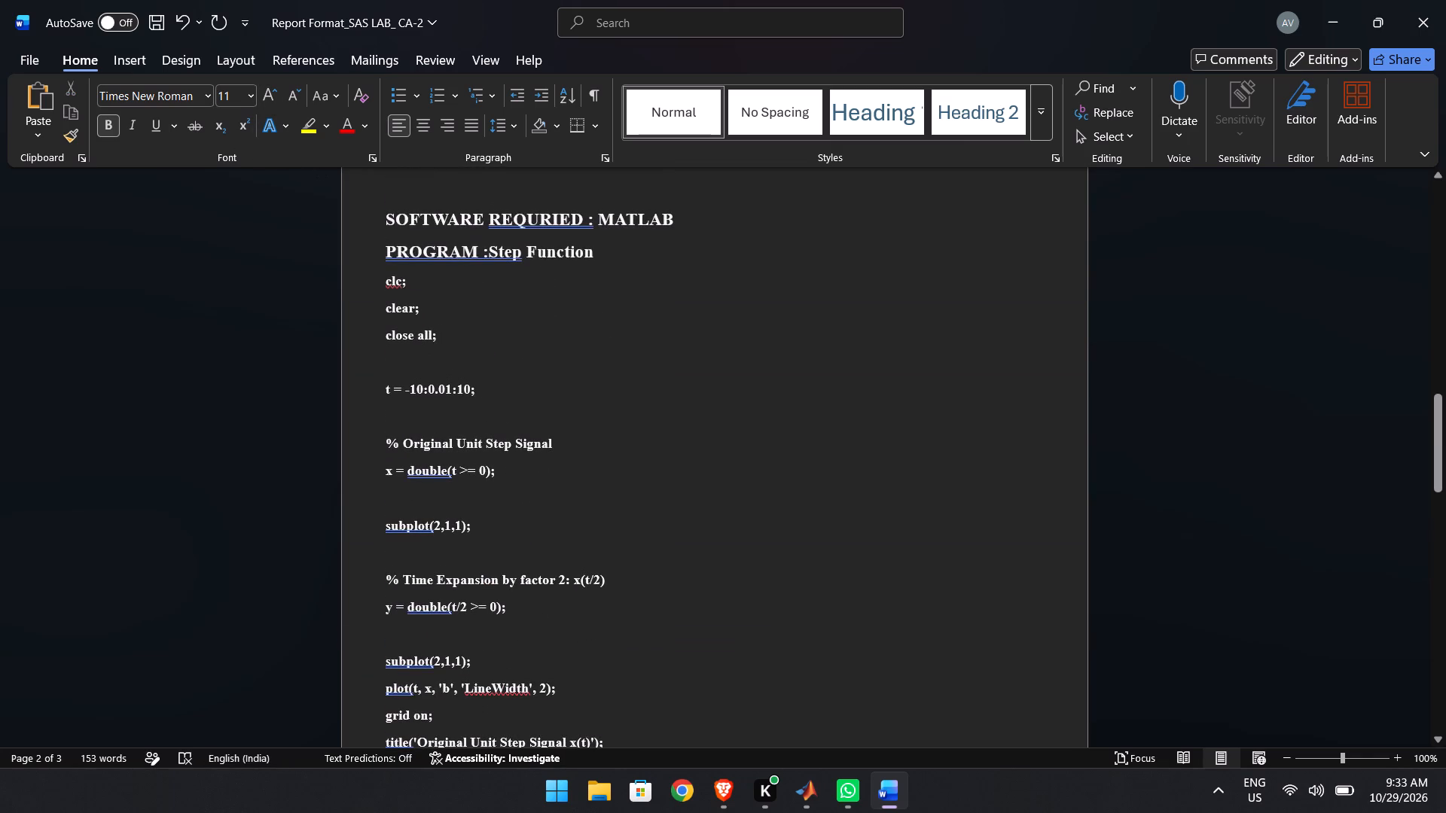
pyautogui.click(400, 372)
pyautogui.press('BackSpace')
pyautogui.press('Down')
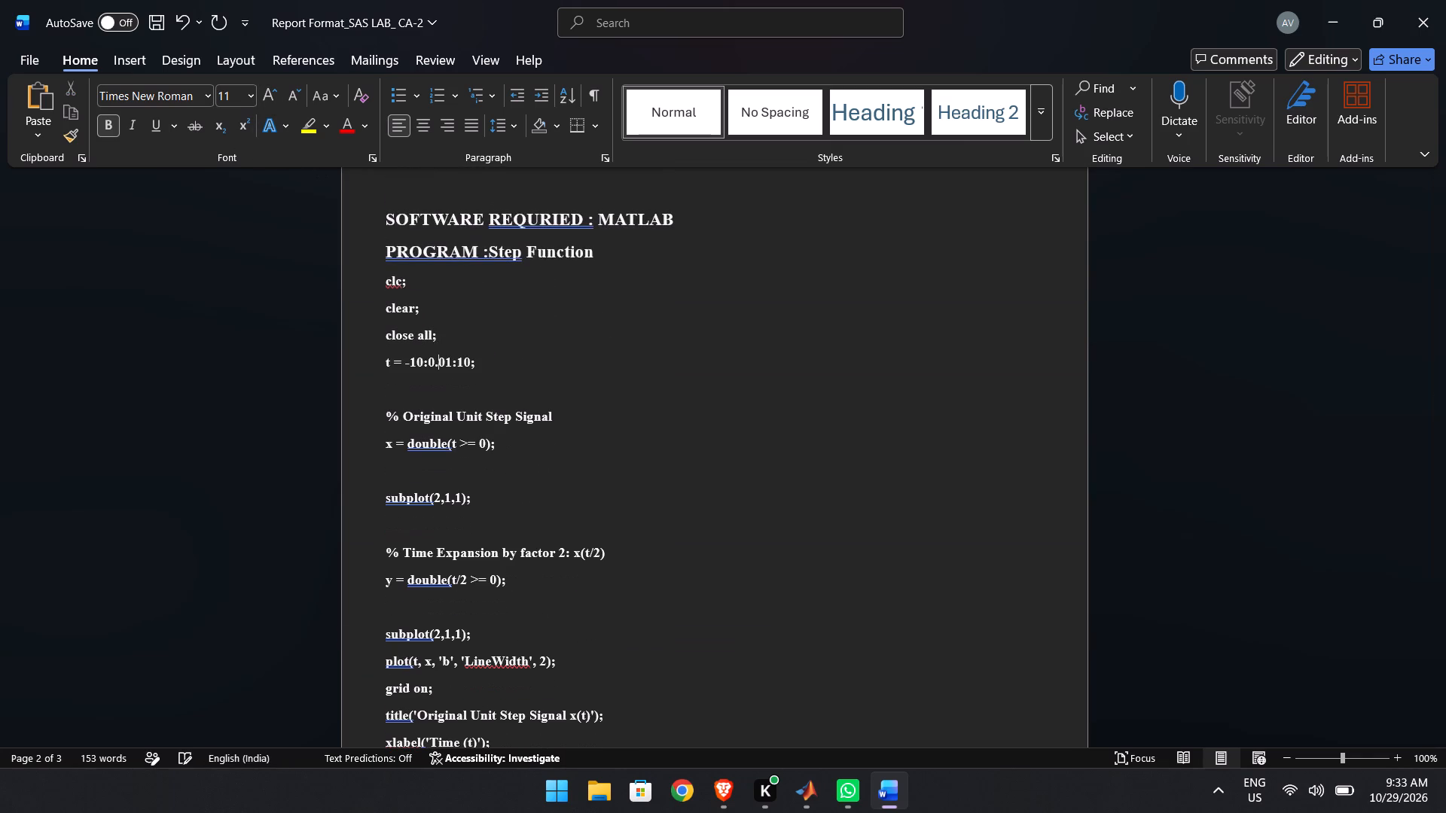
pyautogui.press('Down')
pyautogui.press('BackSpace')
pyautogui.press('Down')
pyautogui.press('Down')
pyautogui.press('Down')
pyautogui.press('BackSpace')
pyautogui.press('Down')
pyautogui.press('Down')
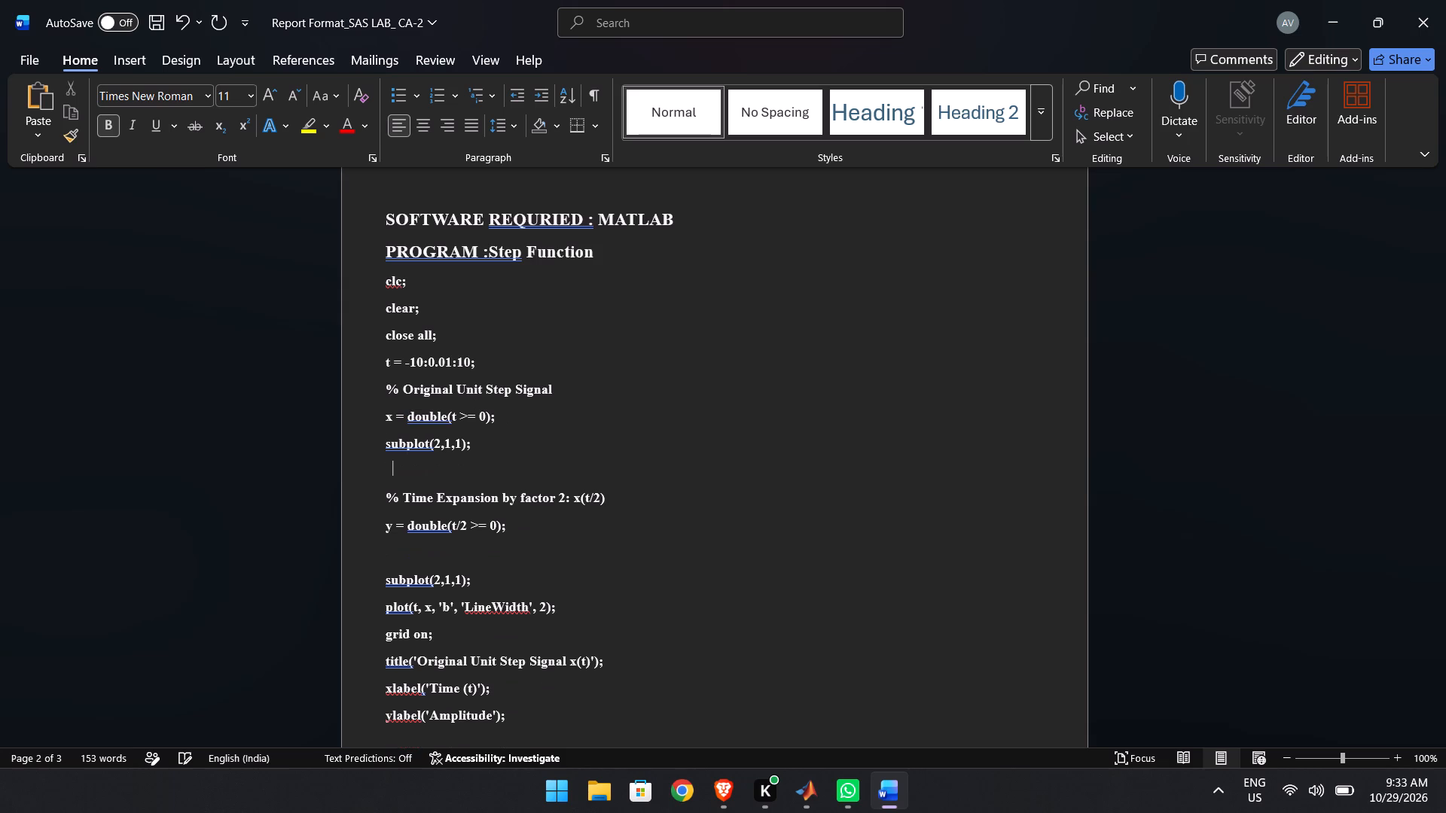
pyautogui.press('BackSpace')
pyautogui.press('Down')
pyautogui.press('Down')
pyautogui.press('Down')
pyautogui.press('BackSpace')
pyautogui.press('Down')
pyautogui.press('Down')
pyautogui.press('Down')
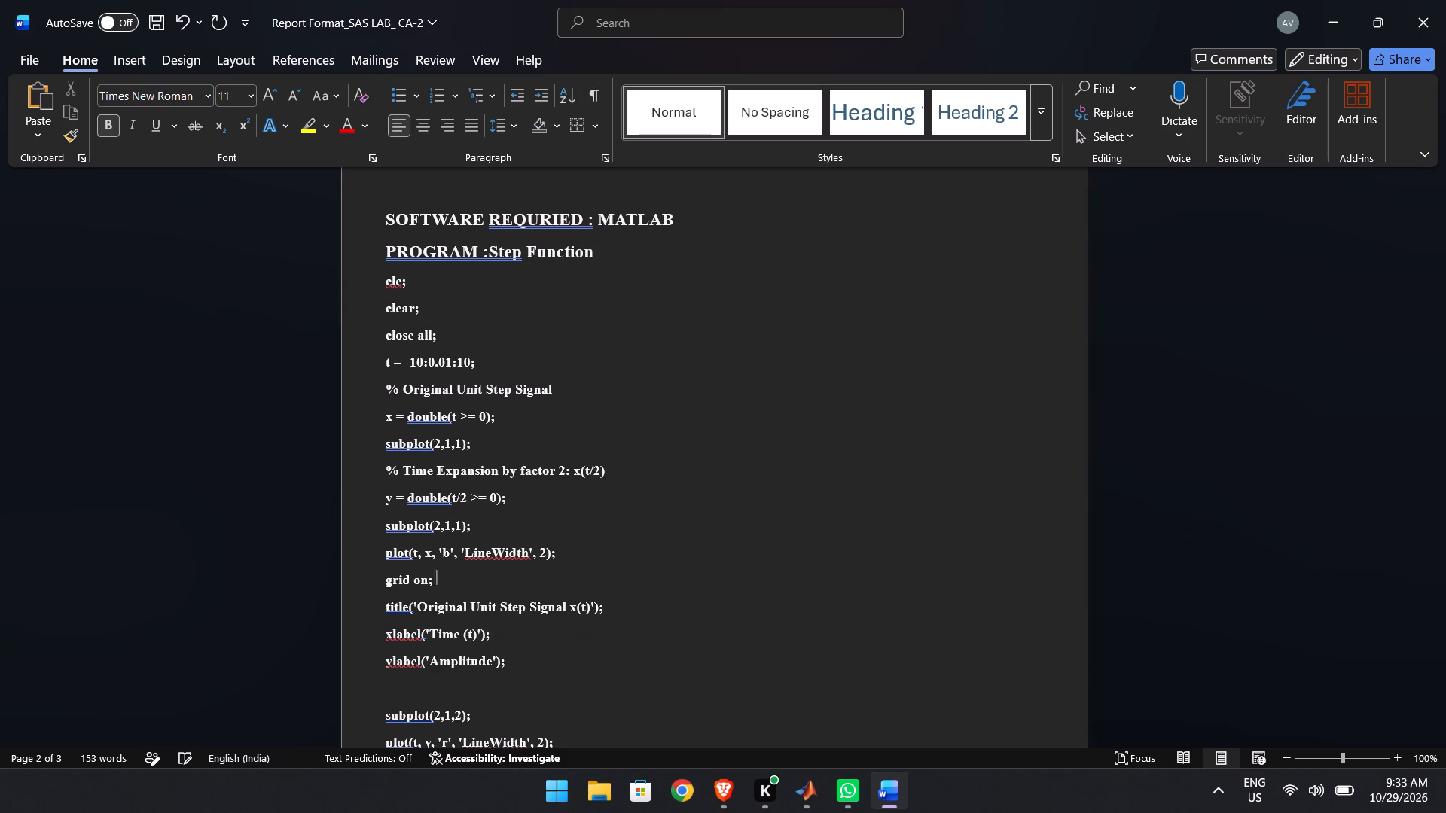
pyautogui.press('Down')
pyautogui.press('Down')
pyautogui.press('Down')
pyautogui.press('Down')
pyautogui.press('BackSpace')
# Add "Step FUNCTION" after the Curve / Figure heading and start a new line below it.
pyautogui.scroll(-1, 400, 372)
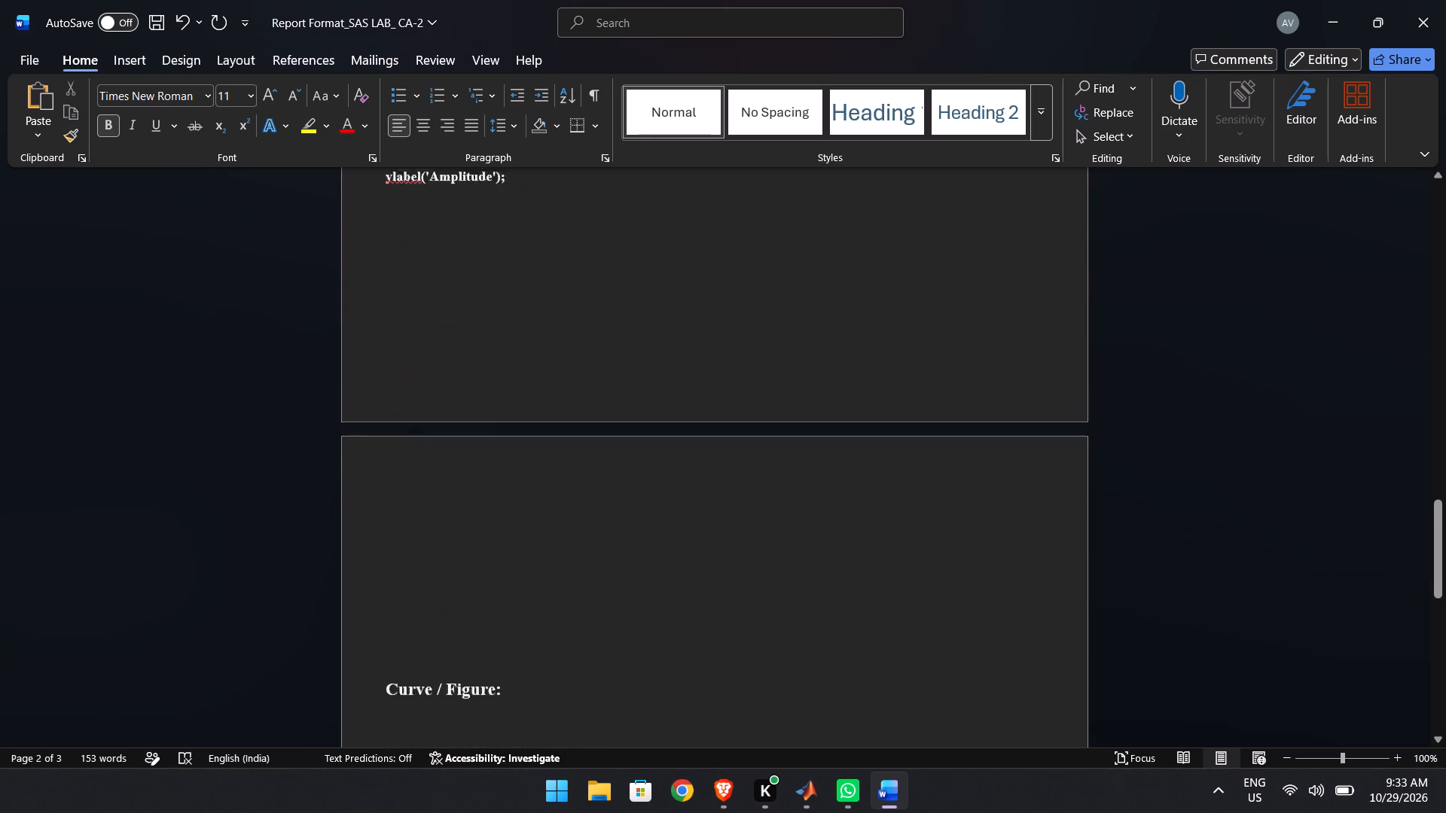
pyautogui.scroll(-1, 400, 372)
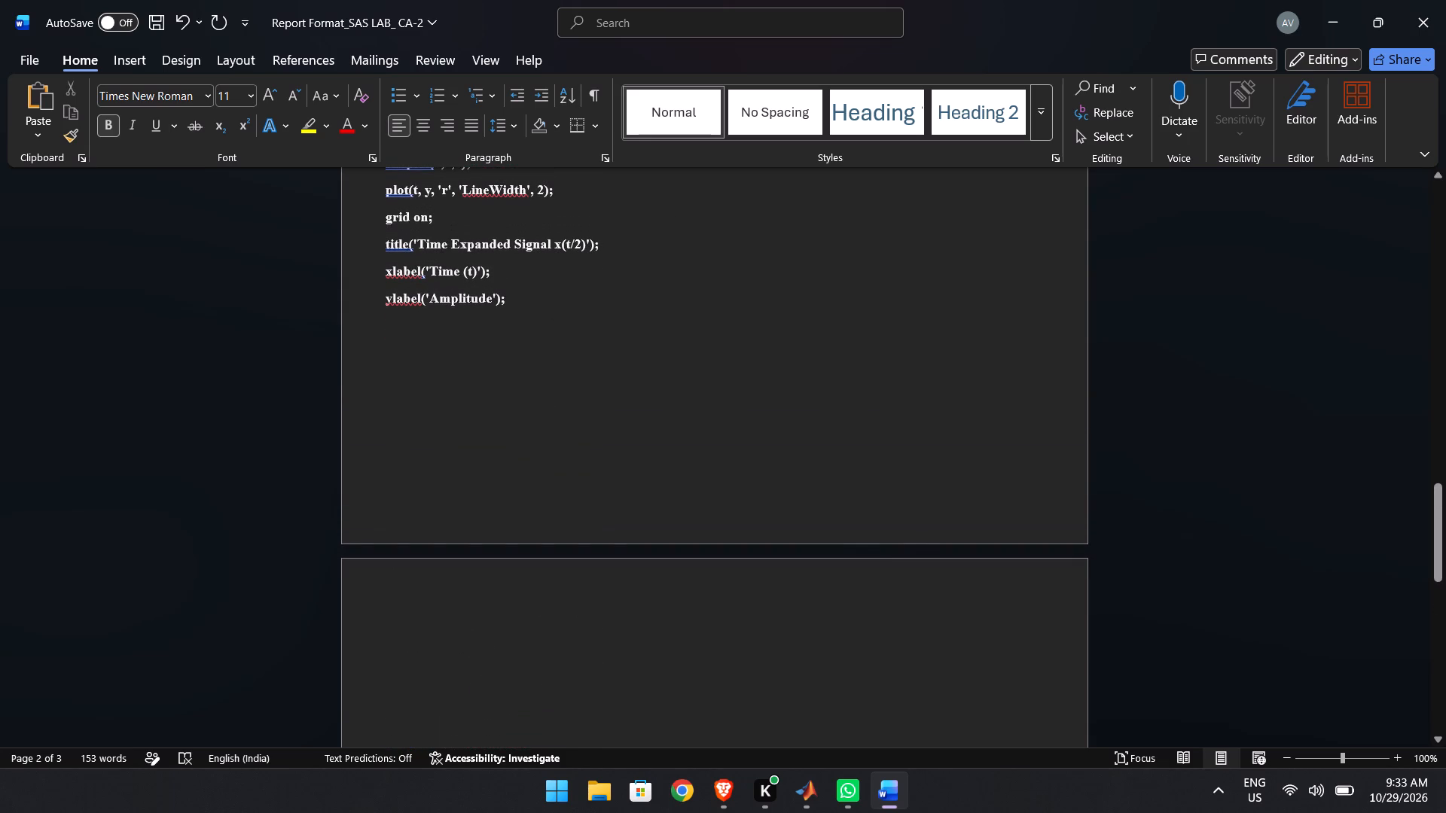
pyautogui.scroll(-2, 400, 372)
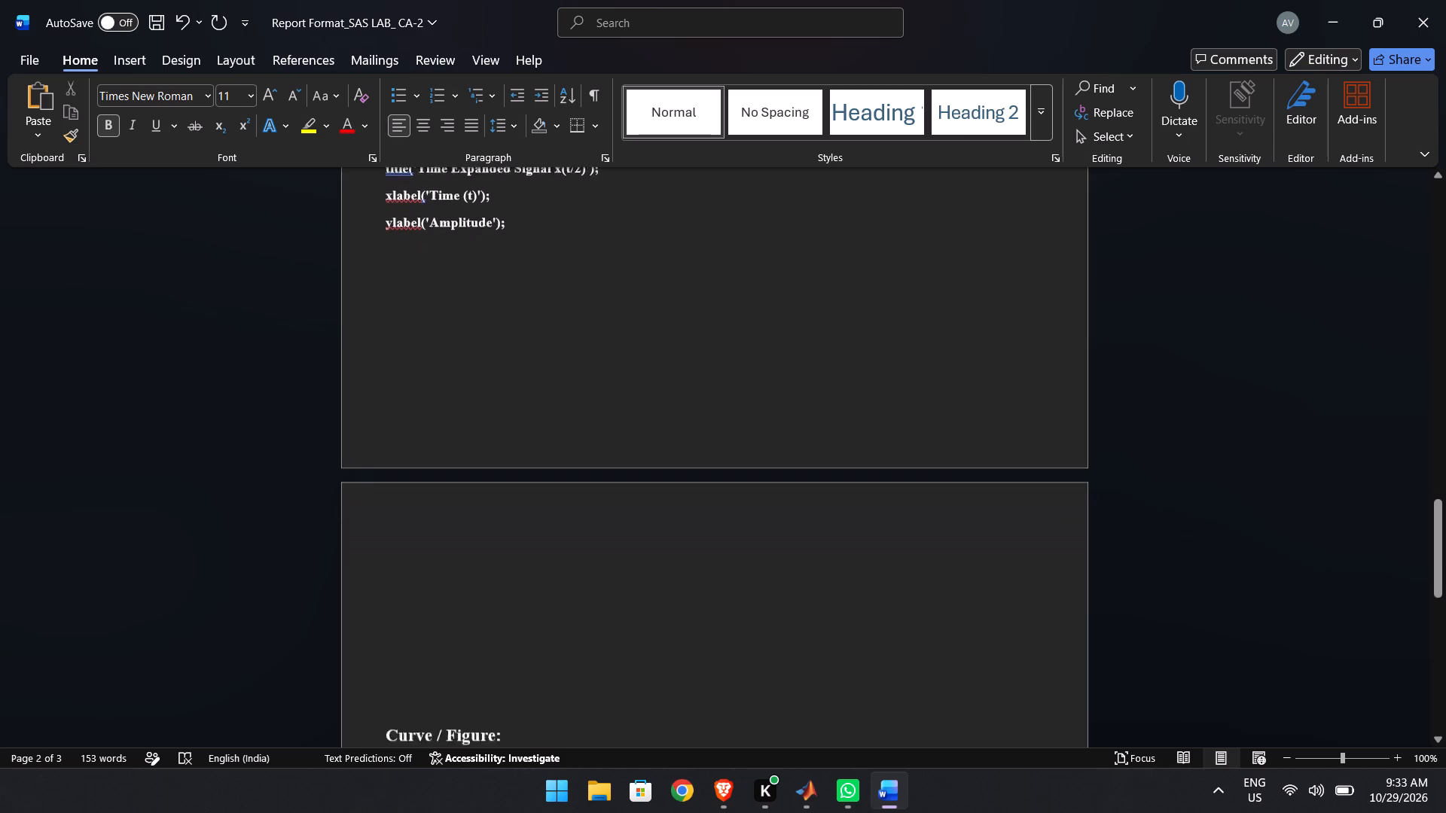
pyautogui.scroll(-1, 400, 372)
pyautogui.click(470, 591)
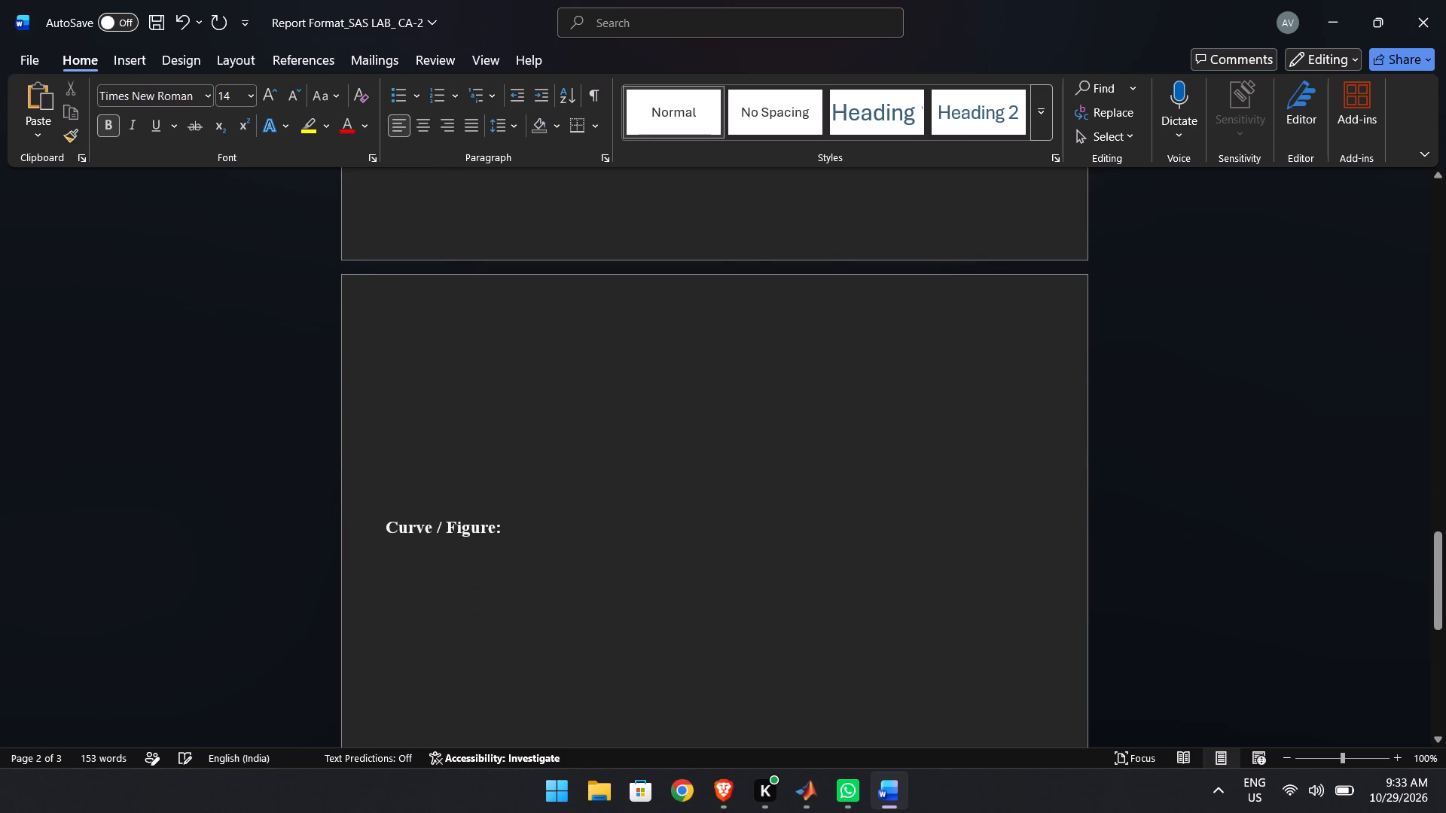
pyautogui.click(523, 523)
pyautogui.press('s')
pyautogui.write('teo')
pyautogui.press('BackSpace')
pyautogui.press('p')
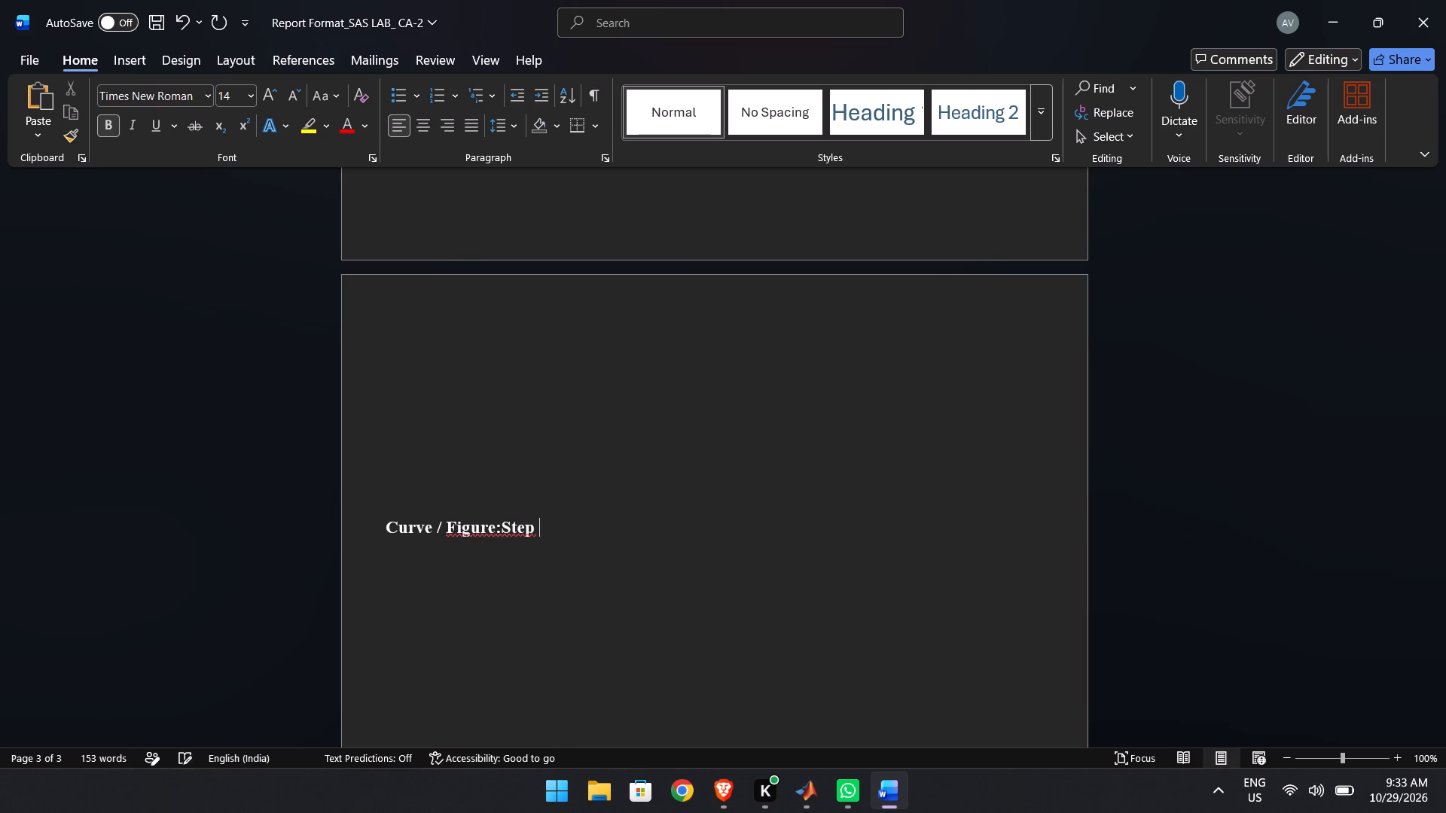
pyautogui.write('FUNCTION')
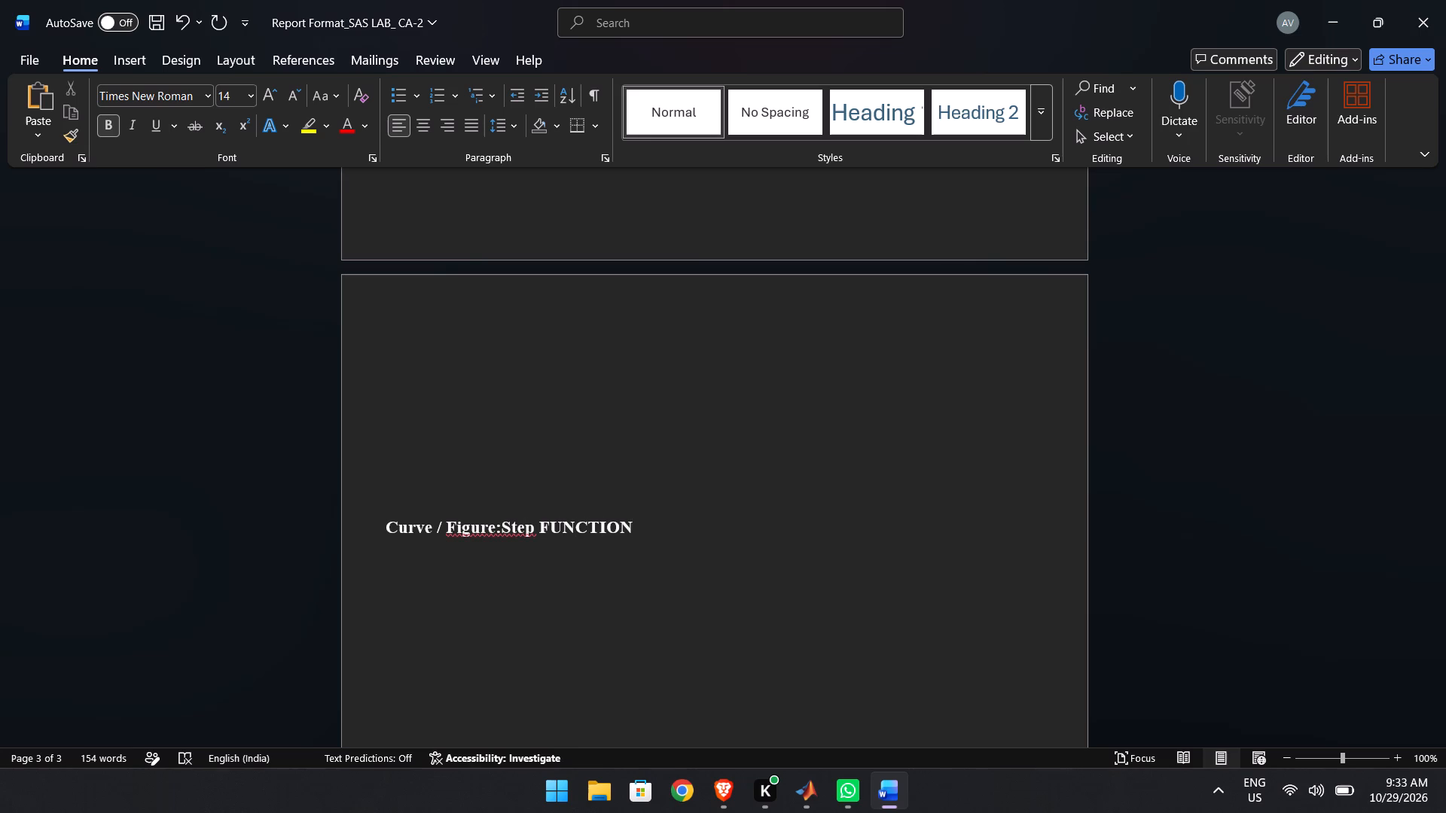
pyautogui.press('Return')
pyautogui.click(122, 50)
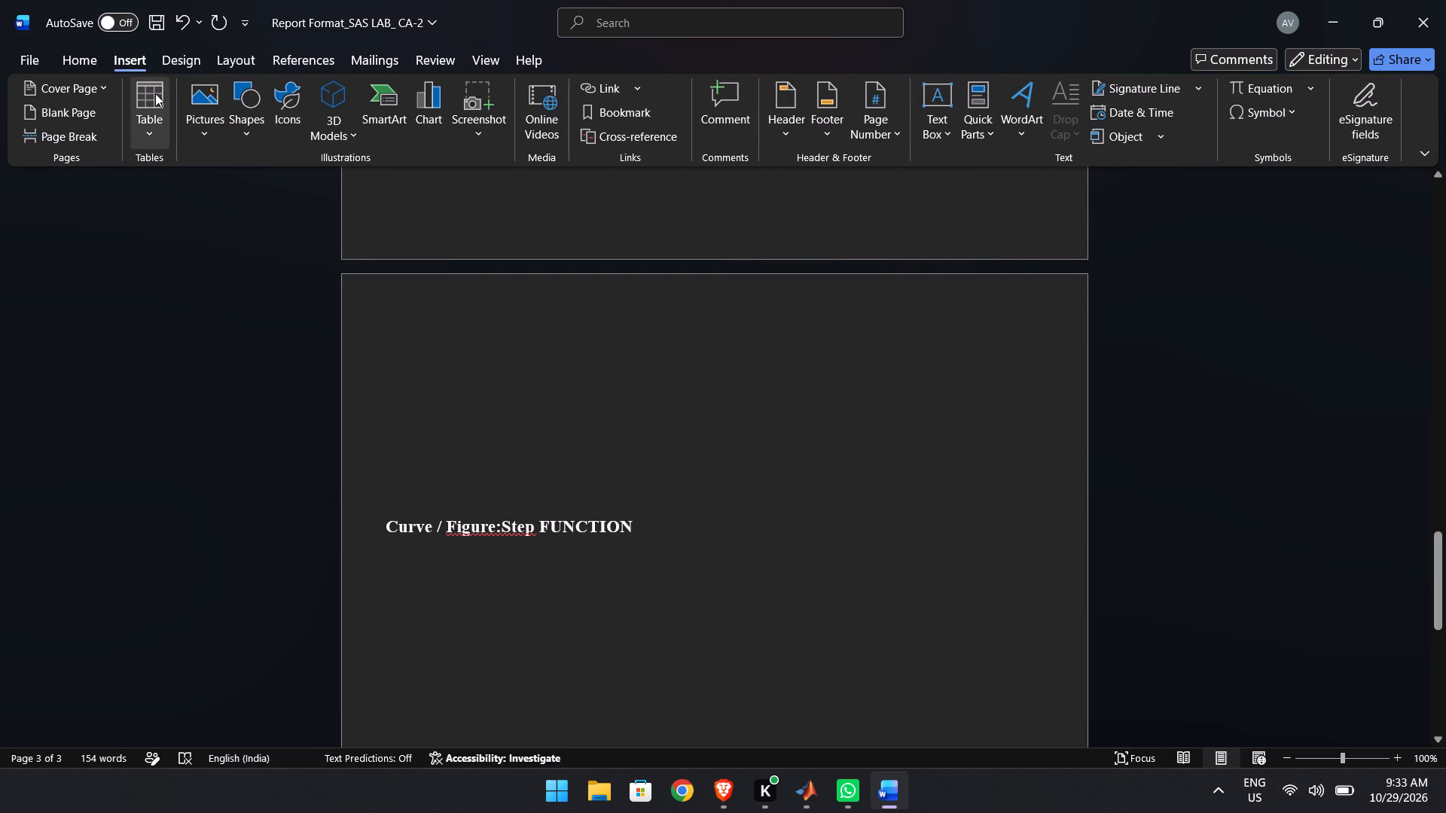
pyautogui.click(195, 104)
pyautogui.click(240, 198)
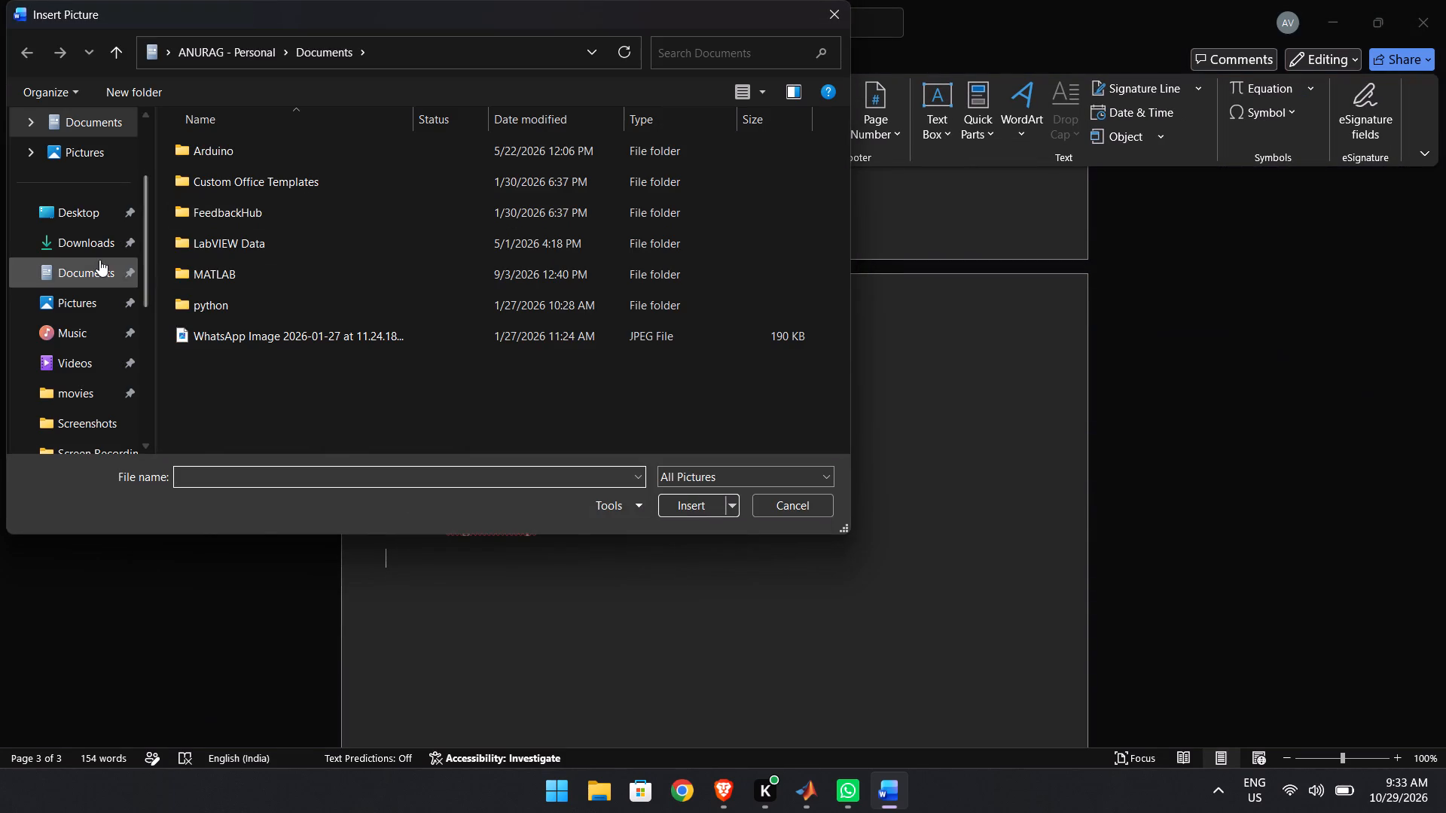
pyautogui.click(83, 168)
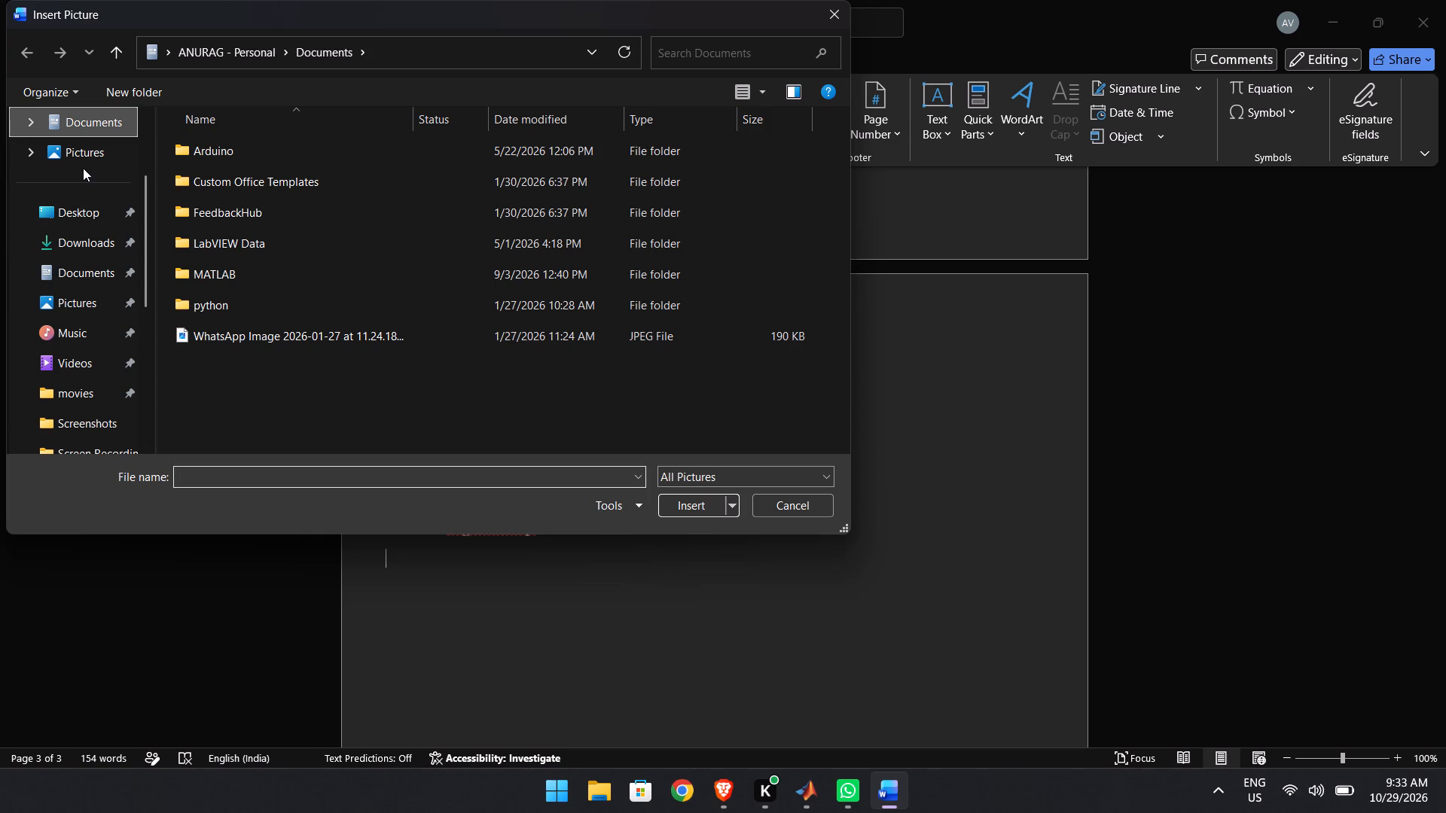
pyautogui.click(86, 163)
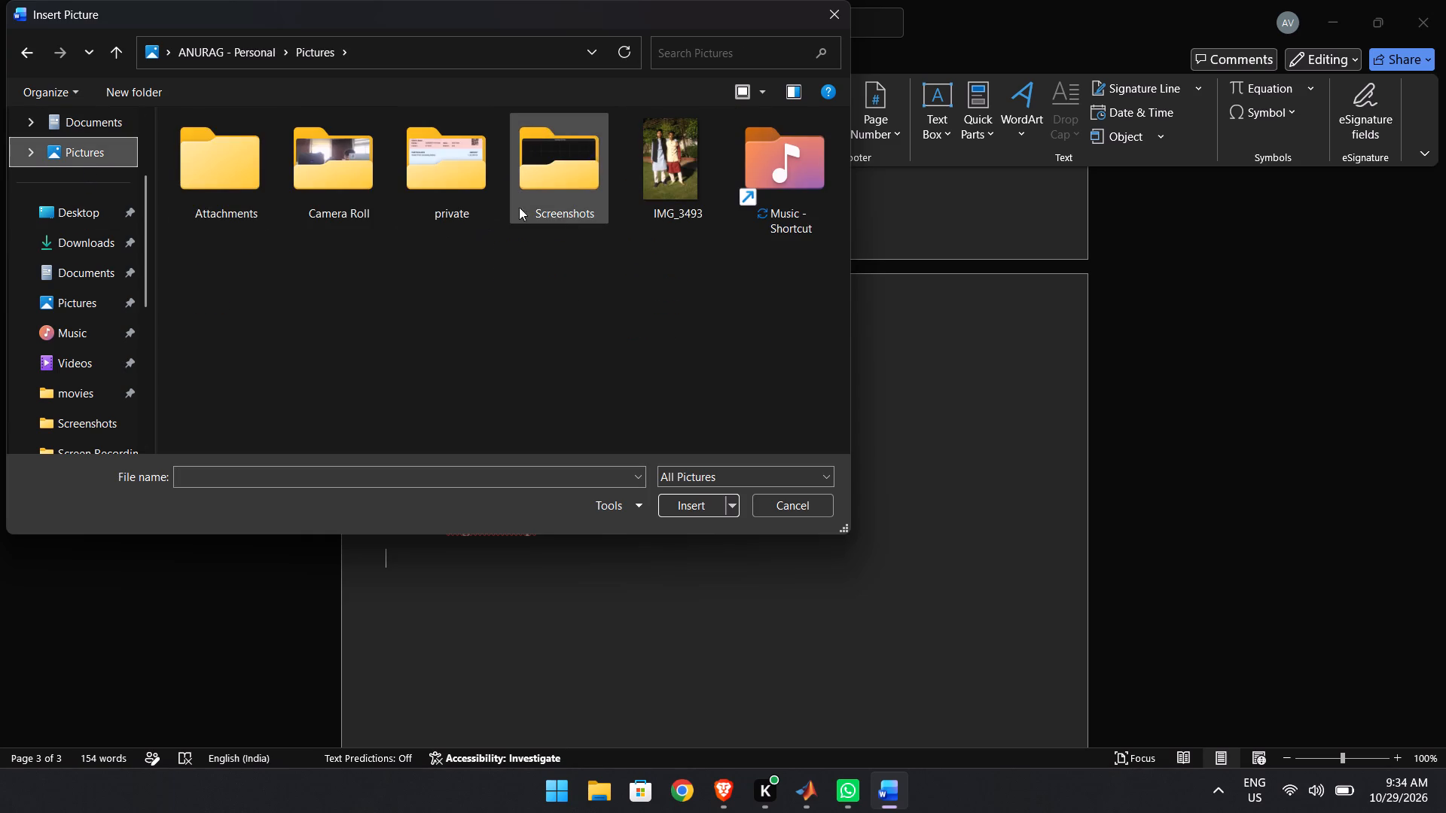
pyautogui.click(539, 198)
pyautogui.doubleClick(539, 198)
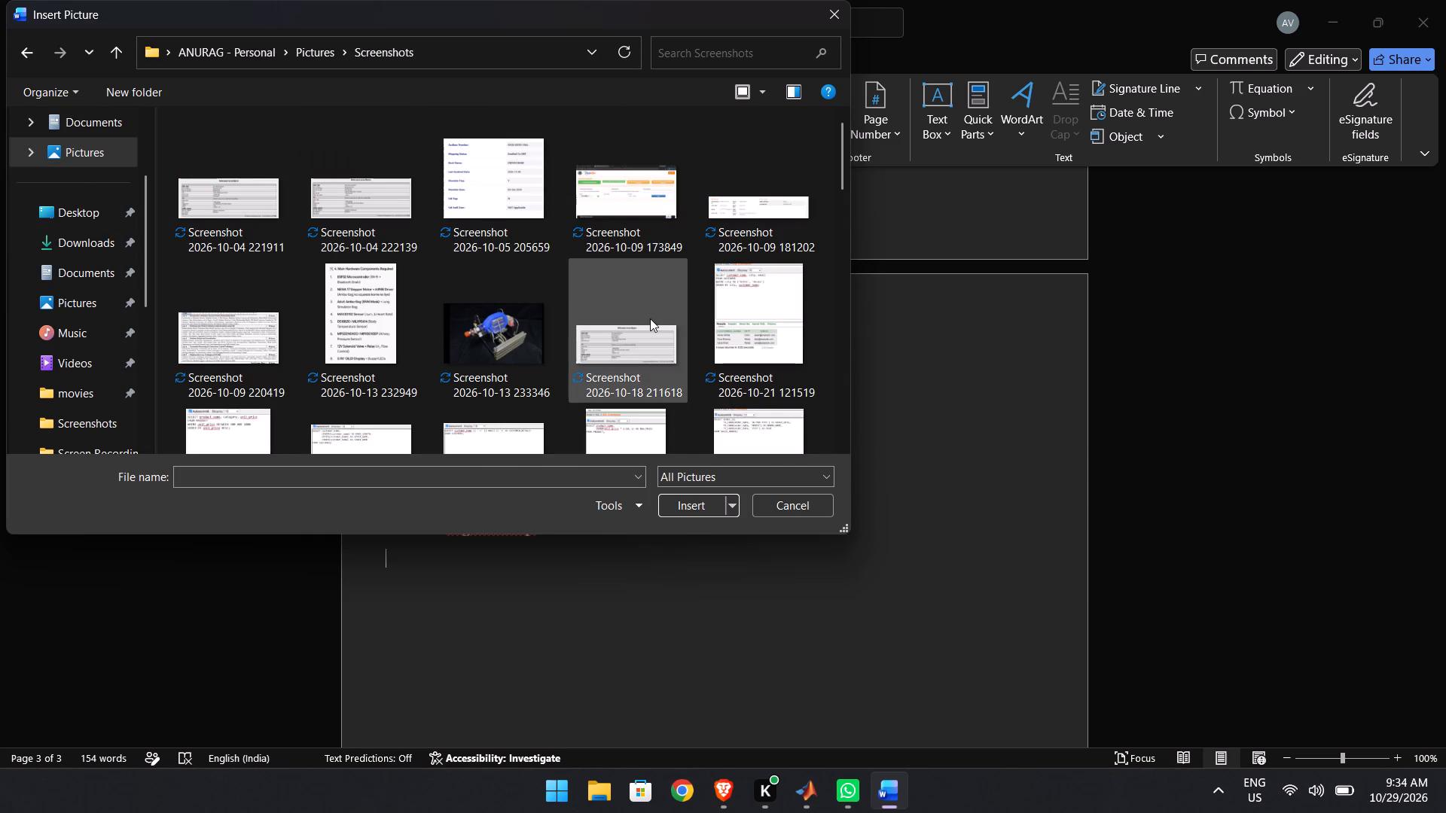
pyautogui.scroll(-11, 650, 318)
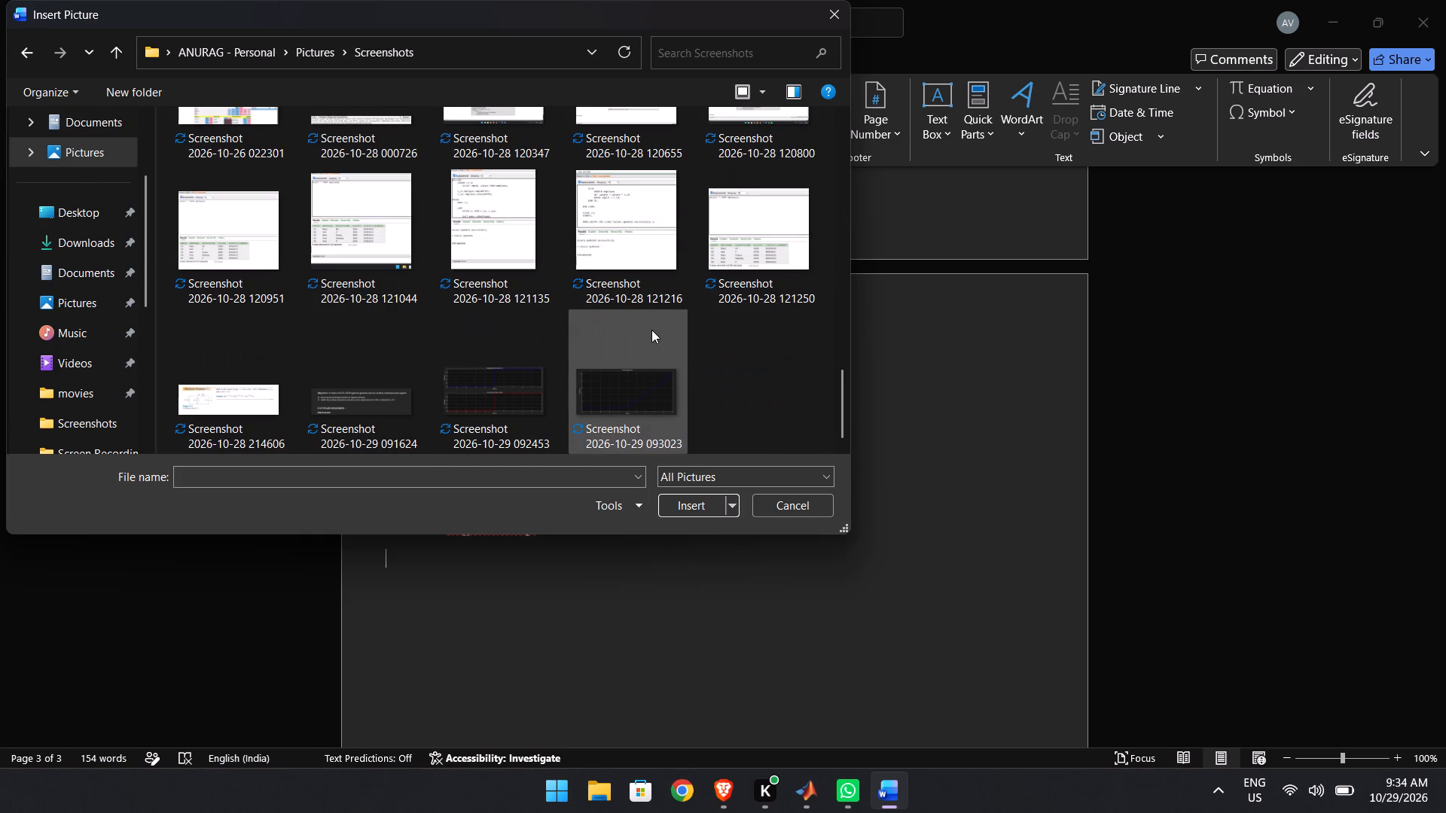
pyautogui.click(505, 368)
pyautogui.press('Return')
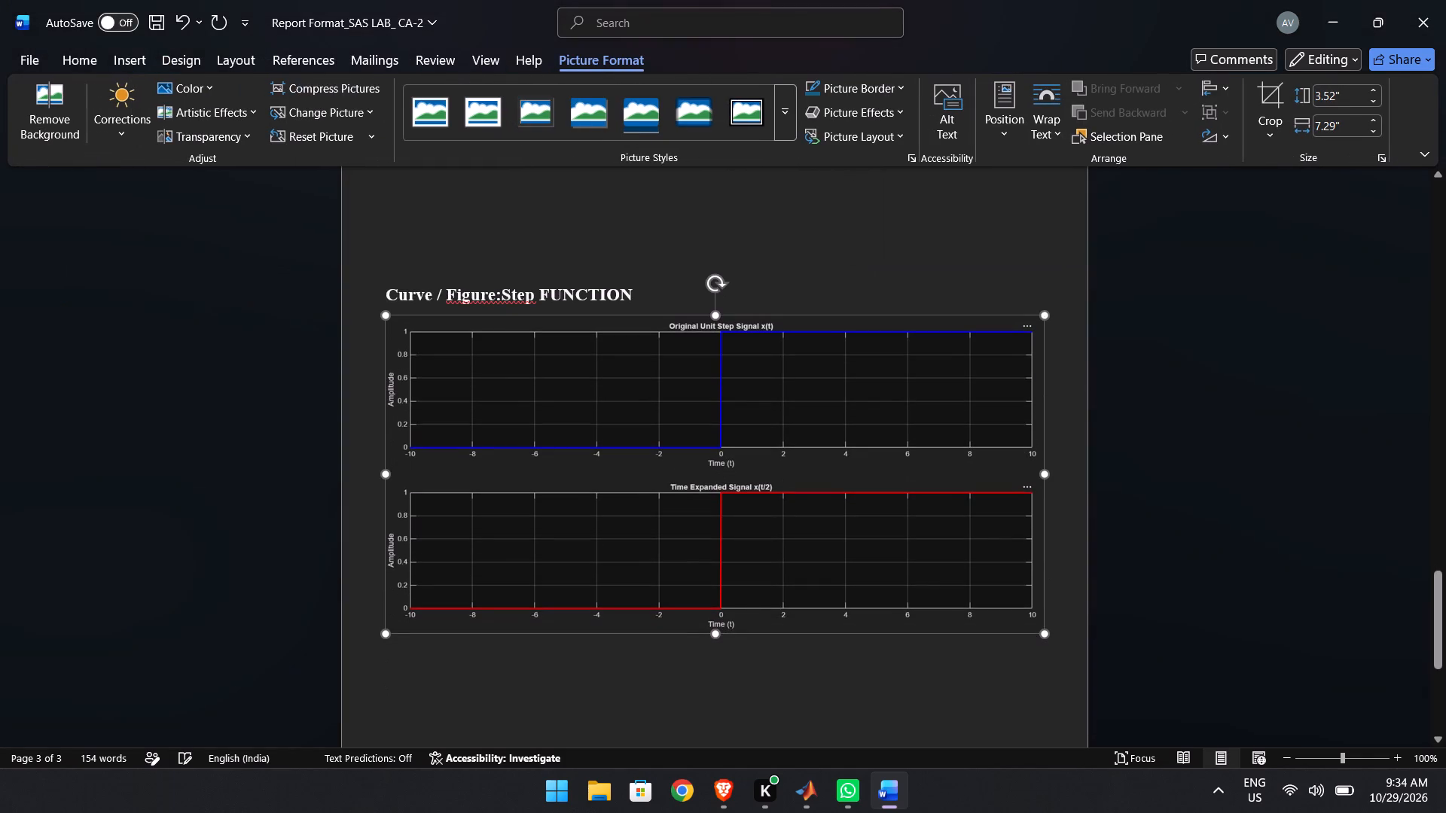
# Add the heading "RAMP FUNCTION:" below the step function plot and start a new line under it.
pyautogui.scroll(1, 649, 316)
pyautogui.scroll(-1, 649, 316)
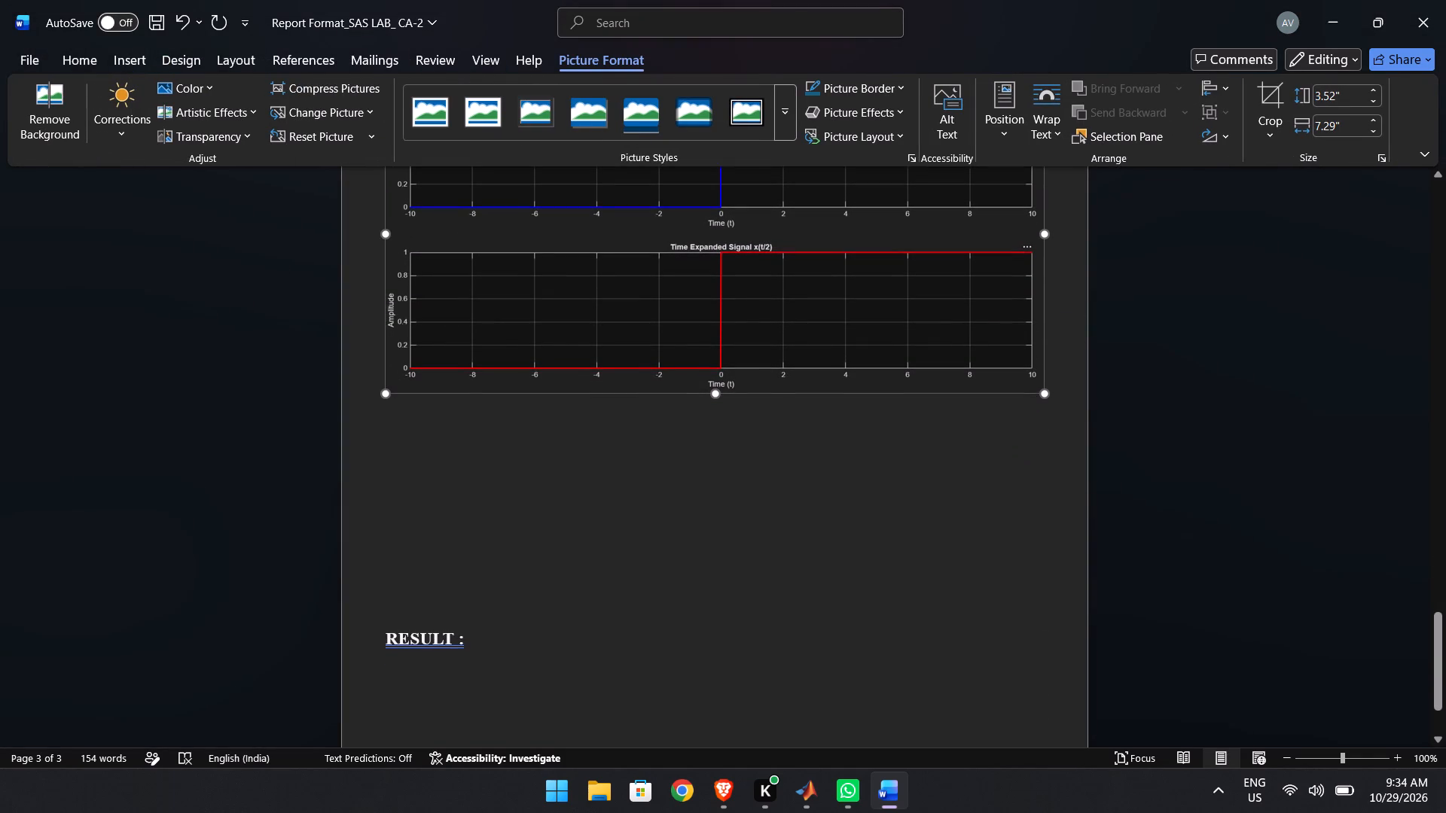
pyautogui.scroll(-1, 541, 547)
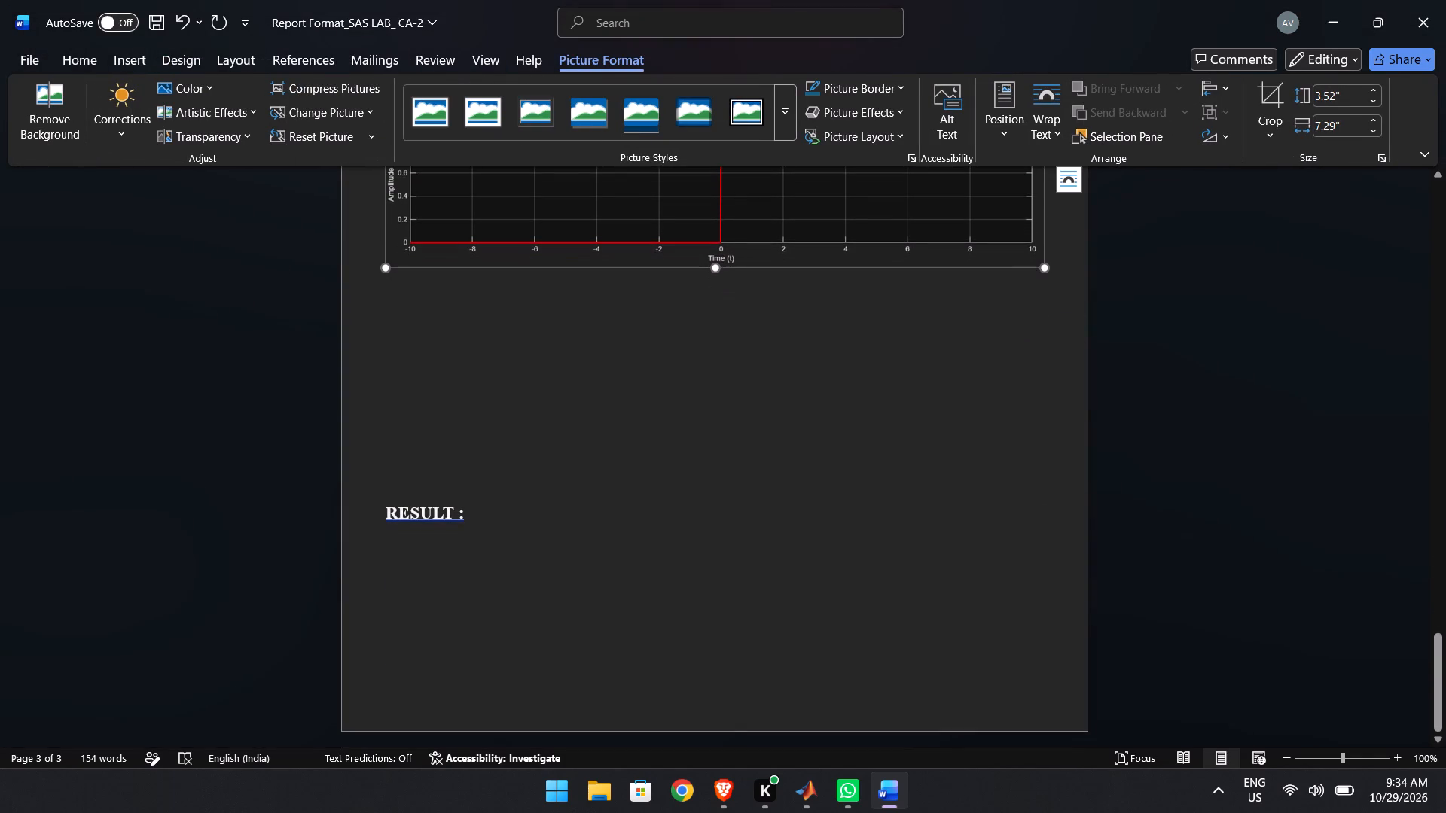
pyautogui.click(441, 332)
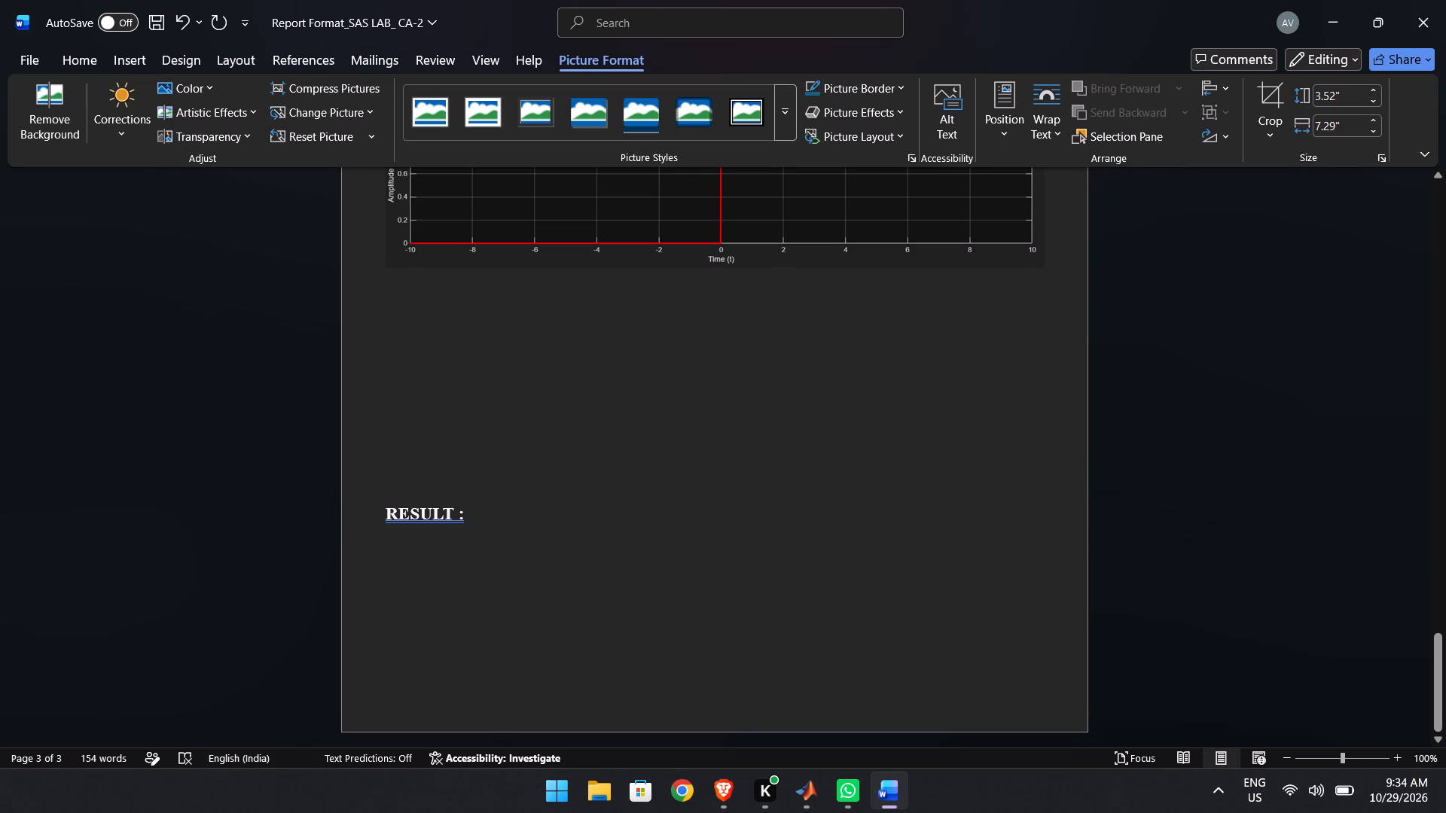
pyautogui.press('r')
pyautogui.write('AMP')
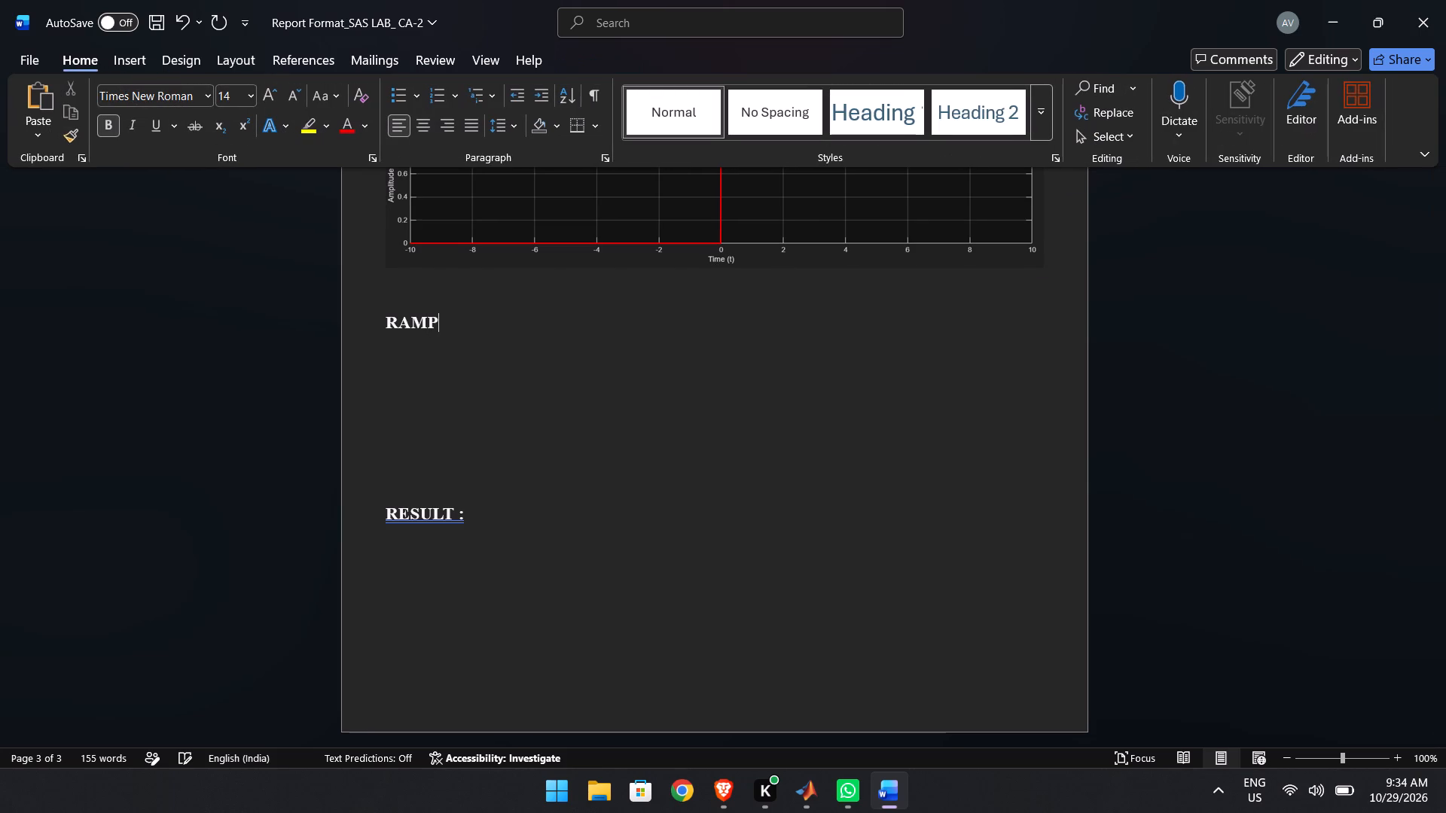
pyautogui.press('space')
pyautogui.write('FUNCTION')
pyautogui.scroll(3, 441, 332)
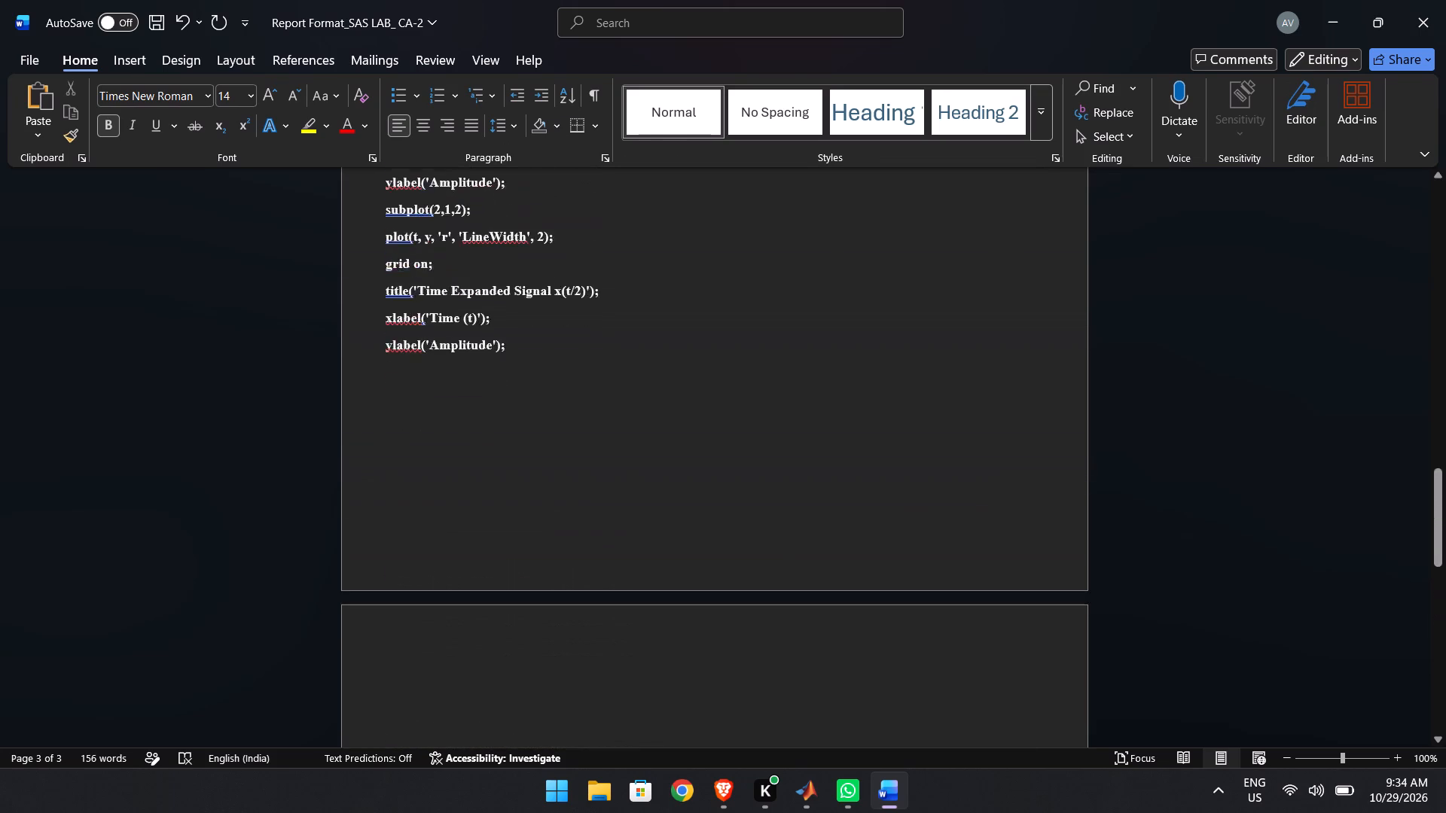
pyautogui.scroll(3, 441, 332)
pyautogui.scroll(-3, 441, 332)
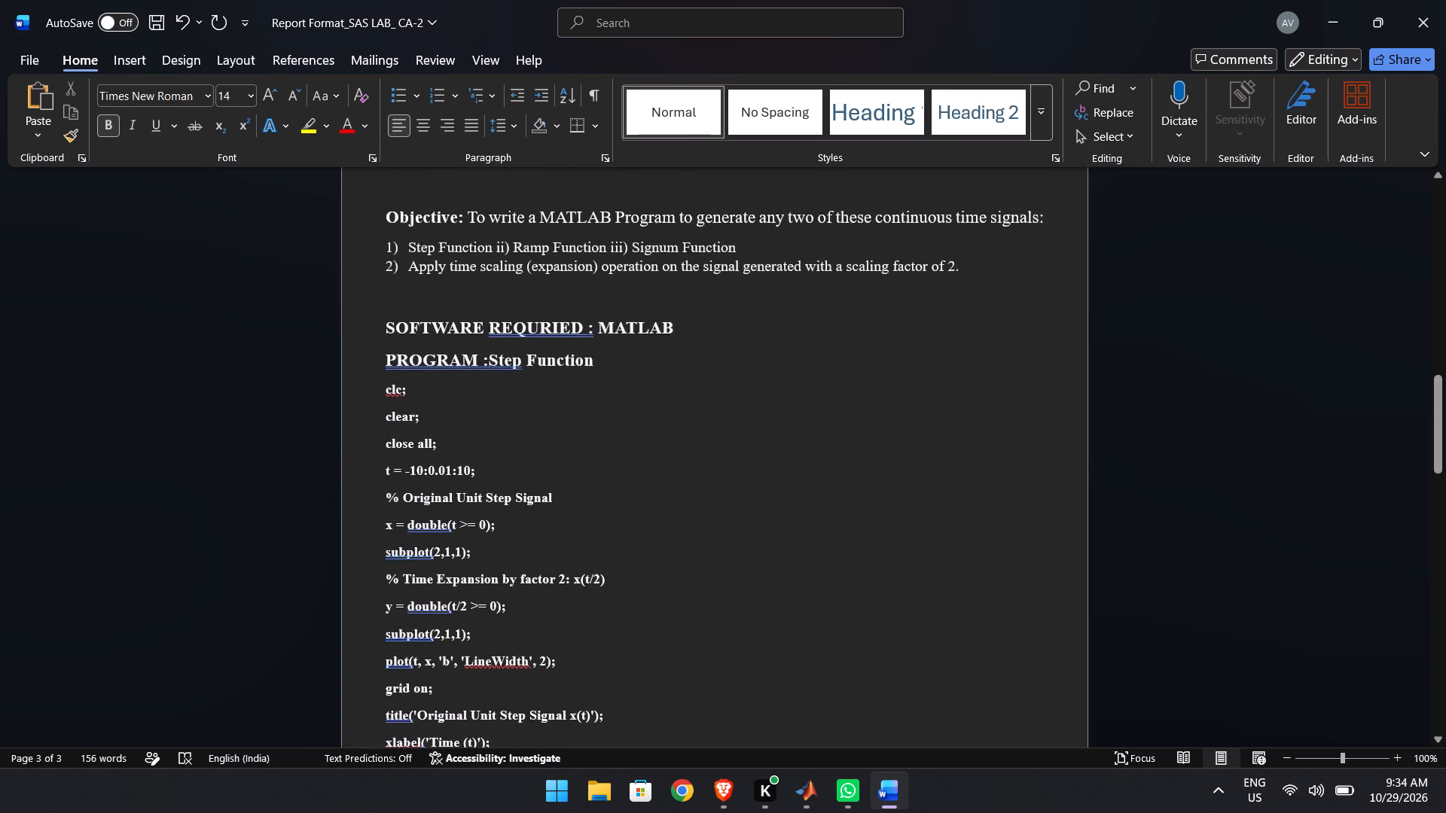
pyautogui.scroll(-4, 441, 332)
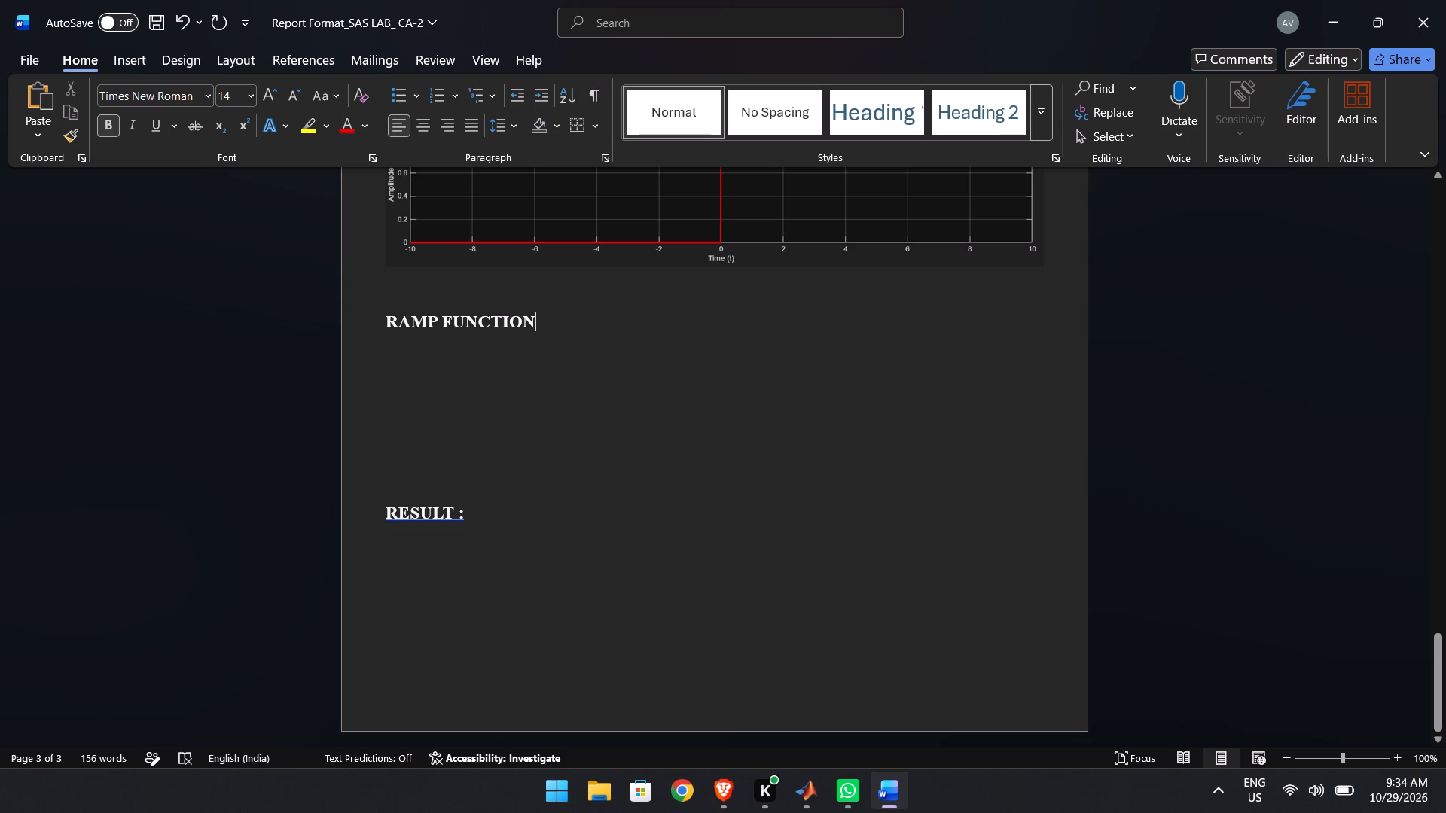
pyautogui.hotkey('shift', ':')
pyautogui.press('Return')
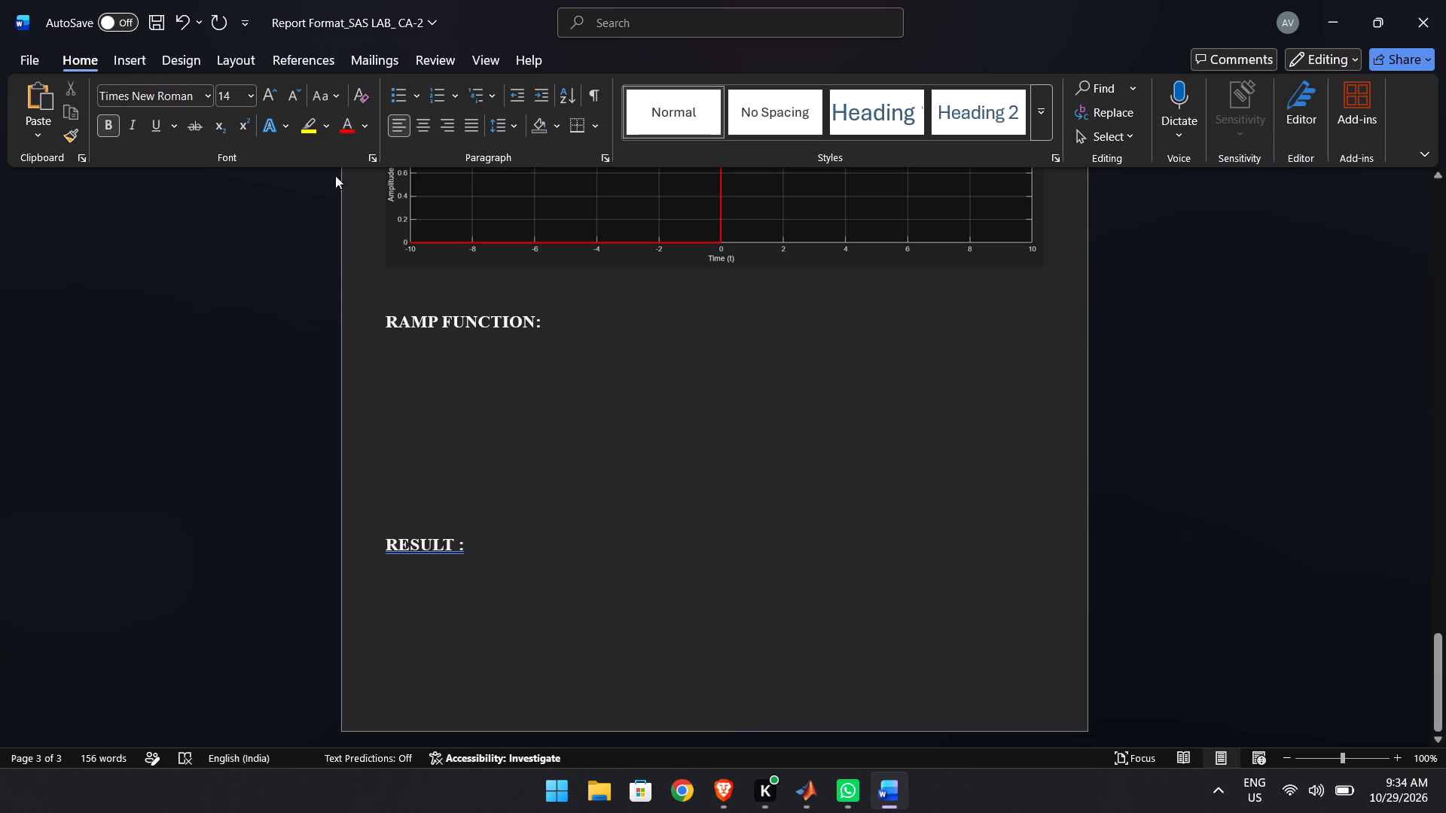
pyautogui.click(124, 62)
pyautogui.click(210, 115)
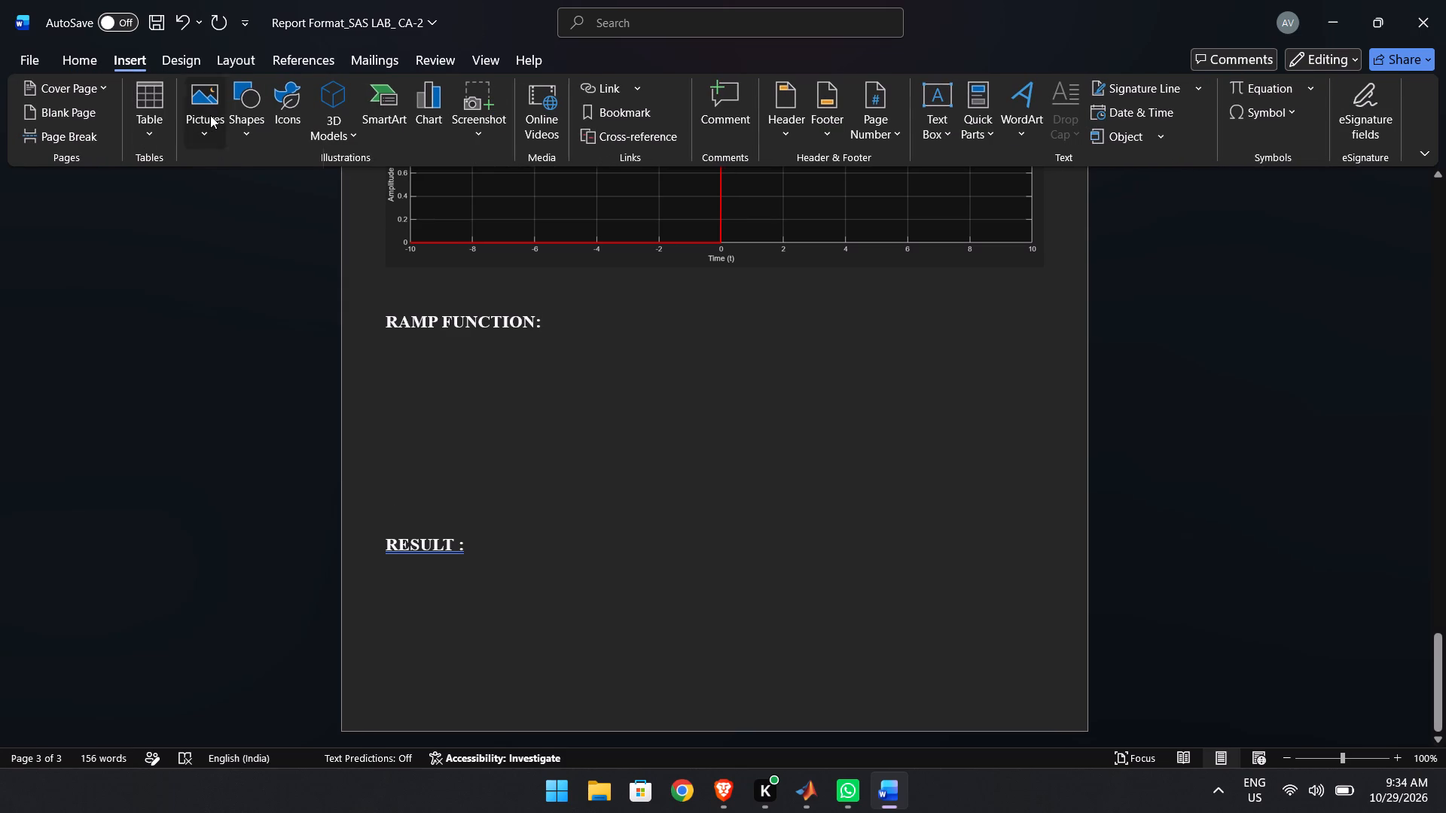
pyautogui.click(255, 199)
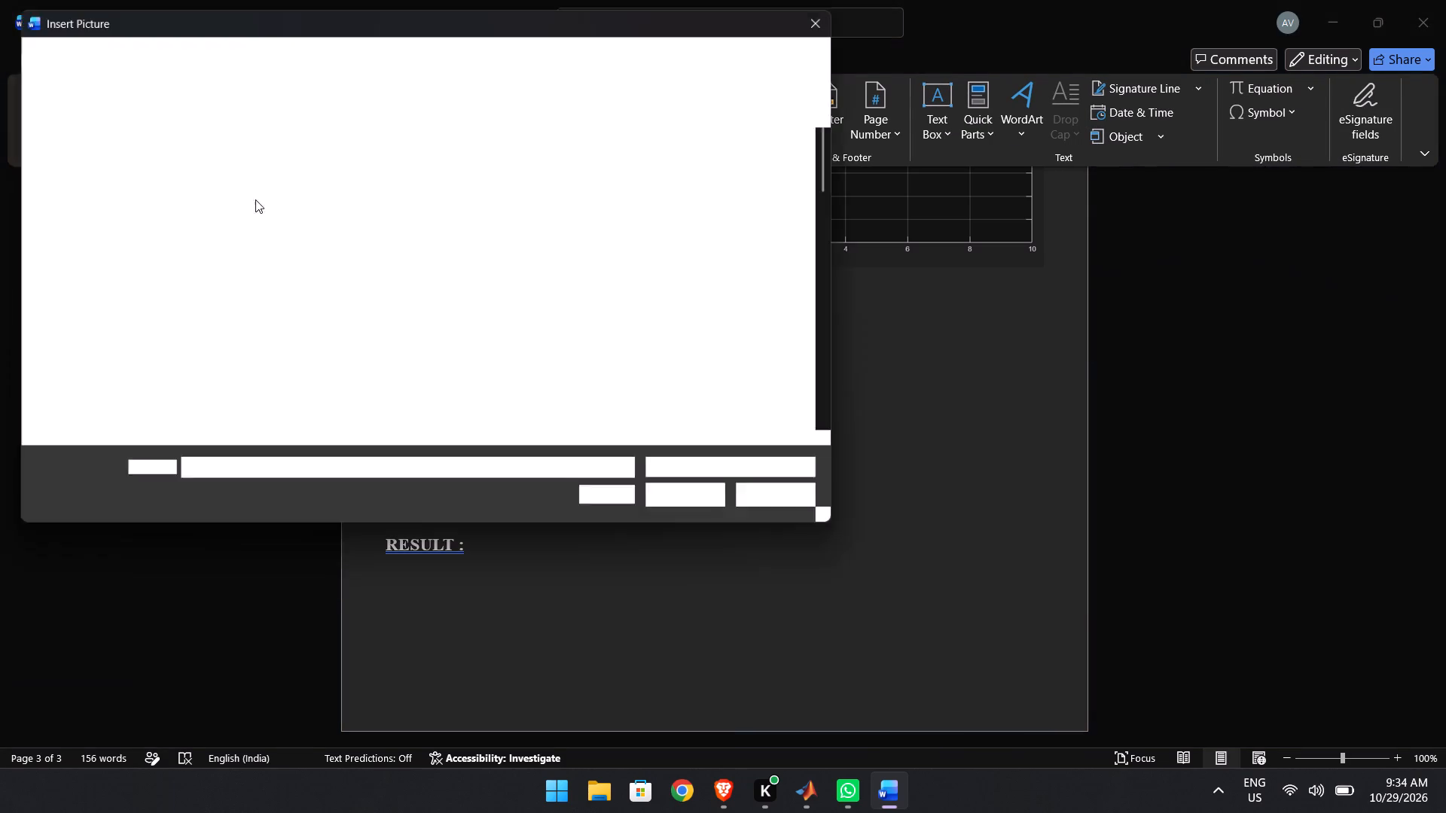
pyautogui.scroll(-20, 529, 297)
pyautogui.scroll(-11, 529, 297)
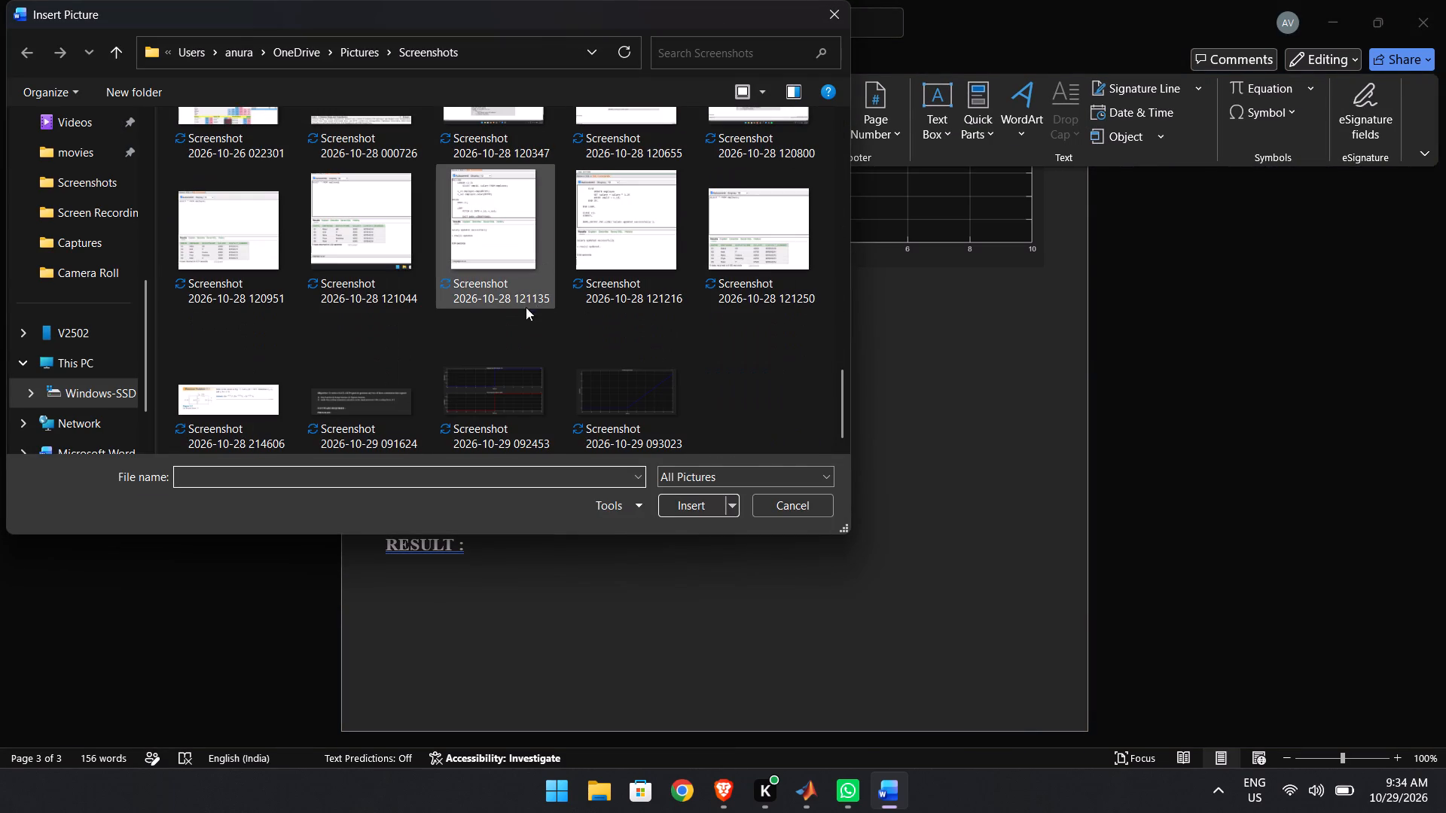
pyautogui.click(656, 380)
pyautogui.press('Return')
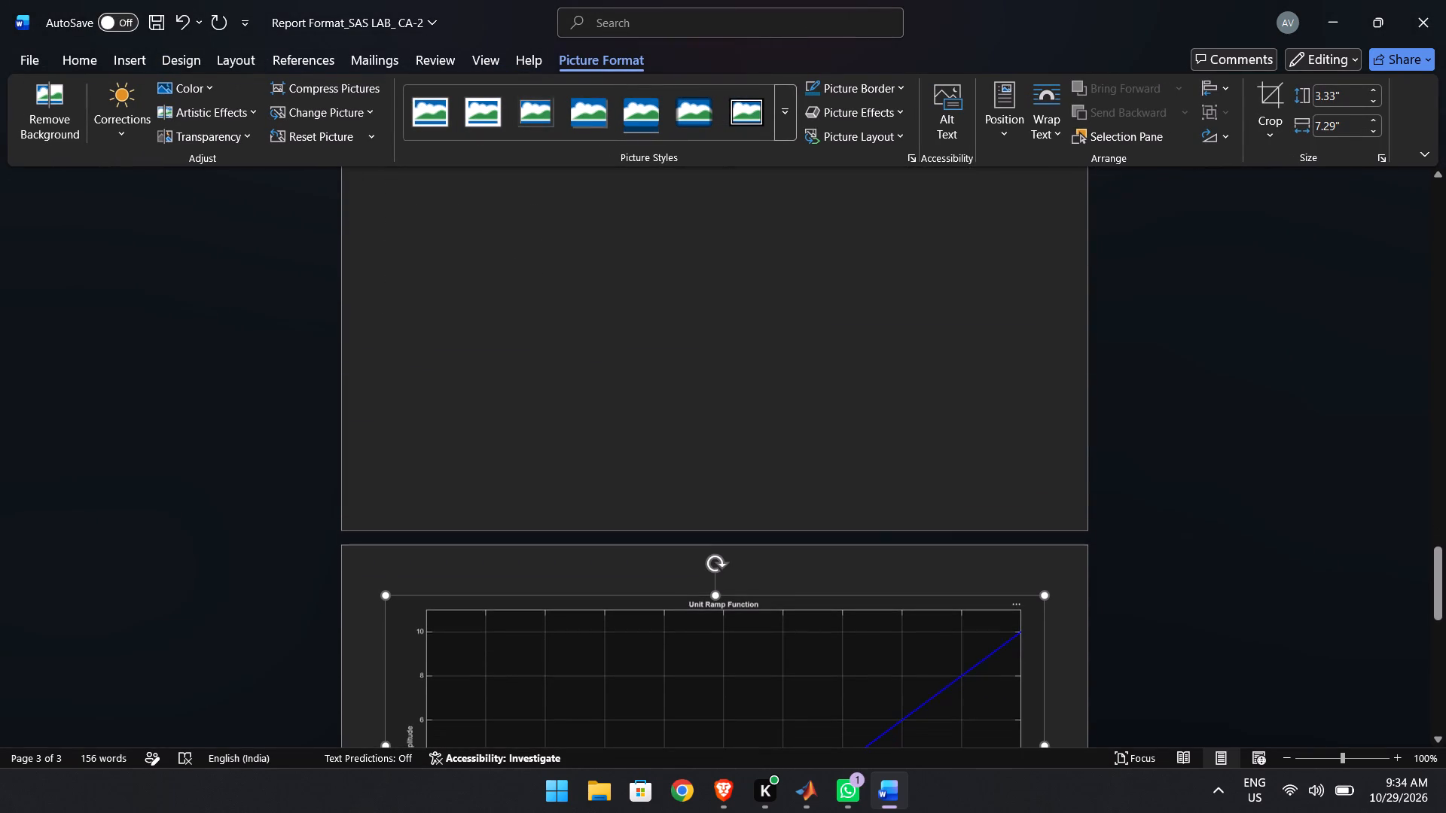
# Shrink the ramp plot proportionally to about 2.42" high by 5.28" wide so it fits under its heading.
pyautogui.moveTo(858, 632); pyautogui.dragTo(842, 668)
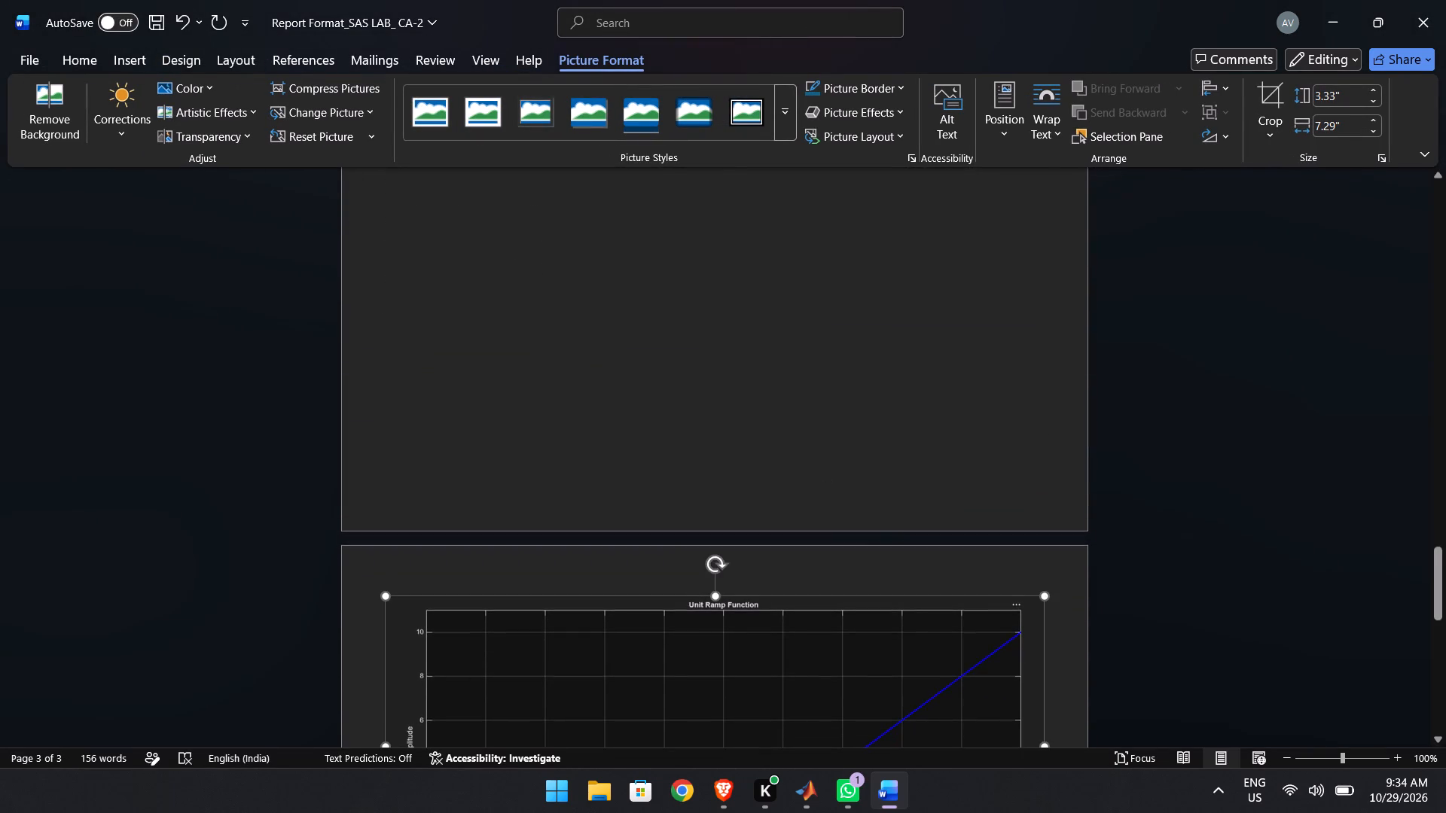
pyautogui.scroll(-1, 844, 654)
pyautogui.scroll(-1, 1024, 723)
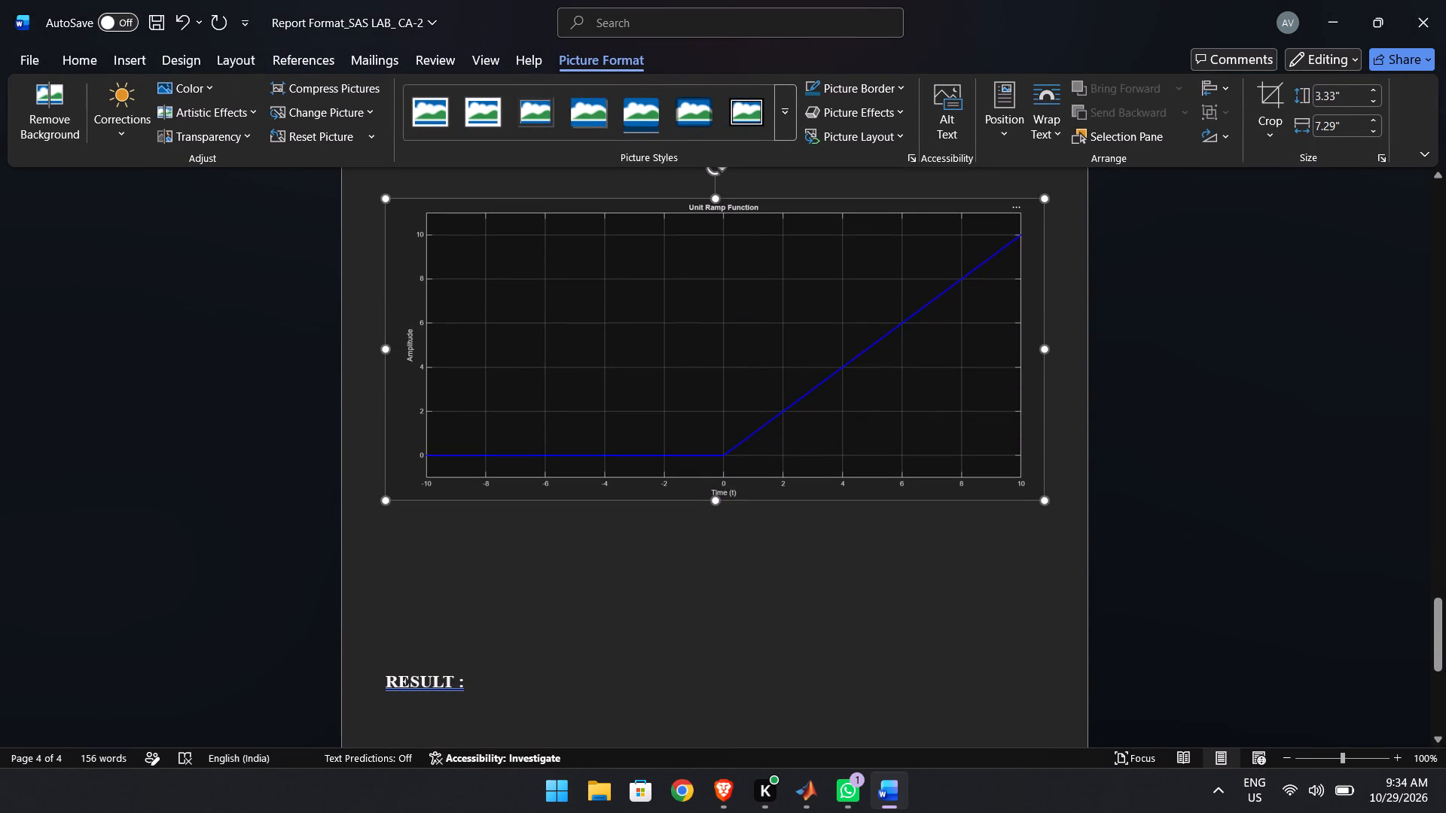
pyautogui.moveTo(1042, 503); pyautogui.dragTo(911, 432)
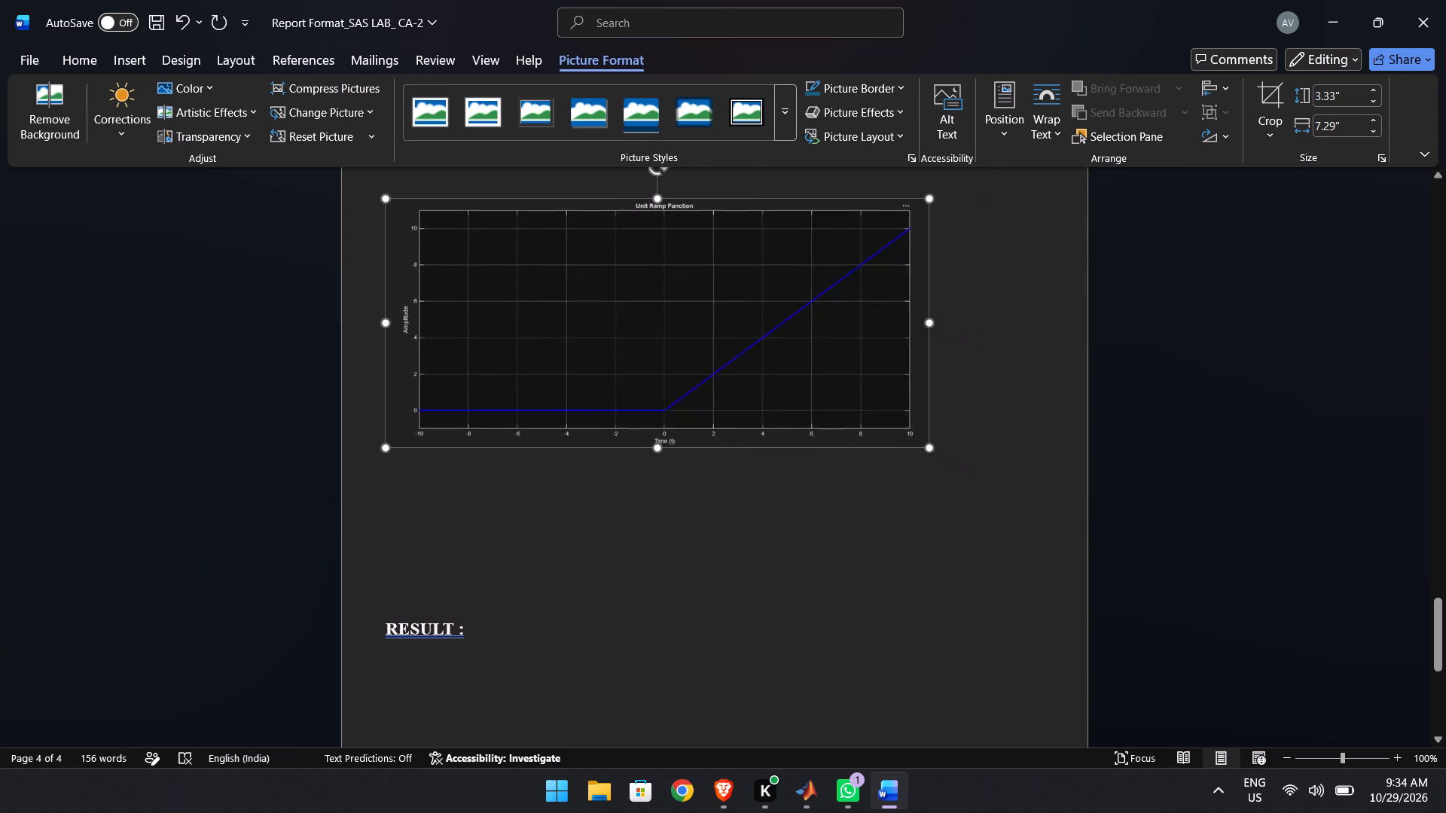
pyautogui.moveTo(911, 432); pyautogui.dragTo(869, 402)
pyautogui.scroll(1, 869, 402)
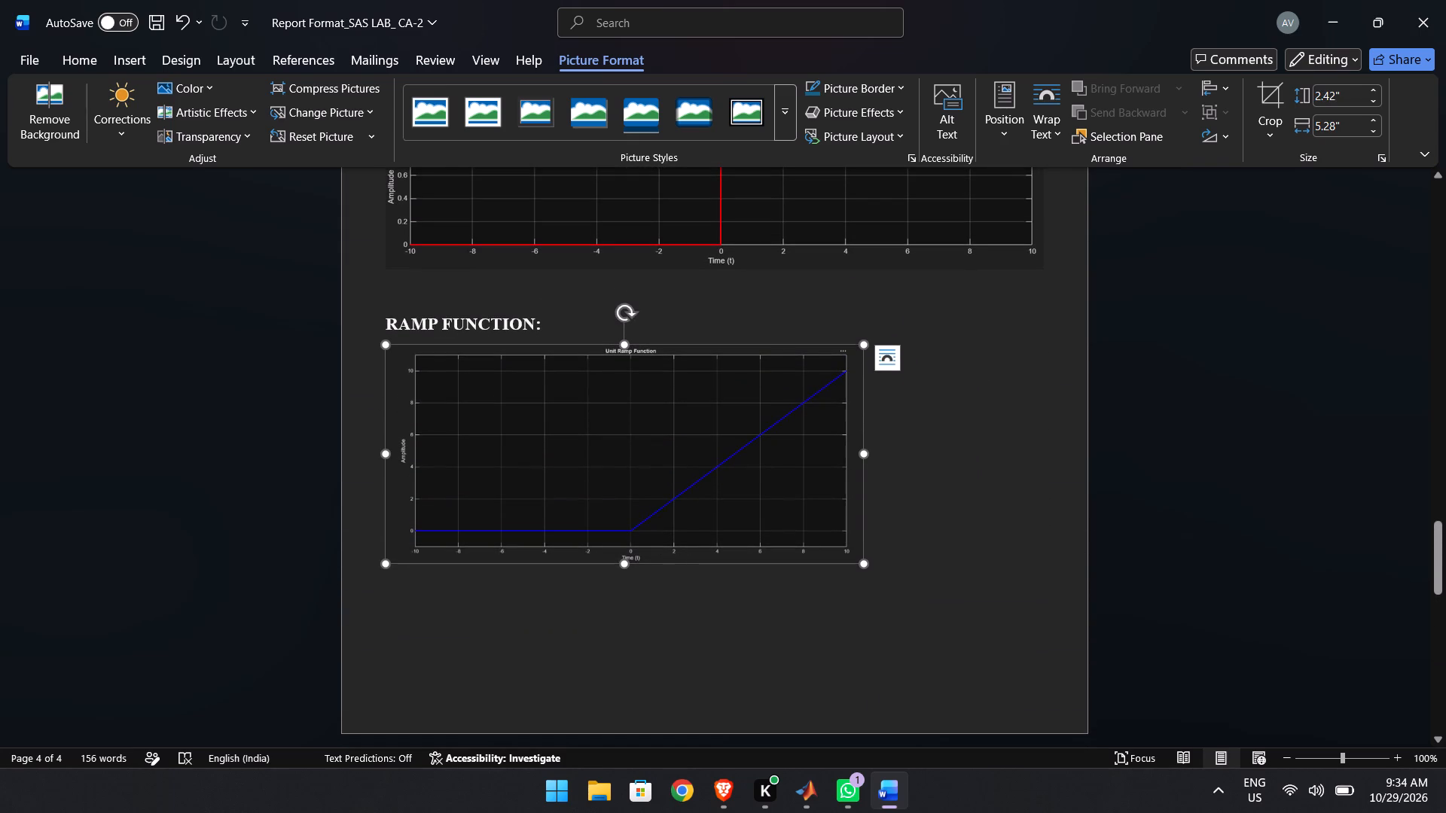
pyautogui.click(985, 542)
# Add the line "RAMP FUNCTION:" after the last ylabel statement of the step function code and start a new line.
pyautogui.scroll(1, 985, 542)
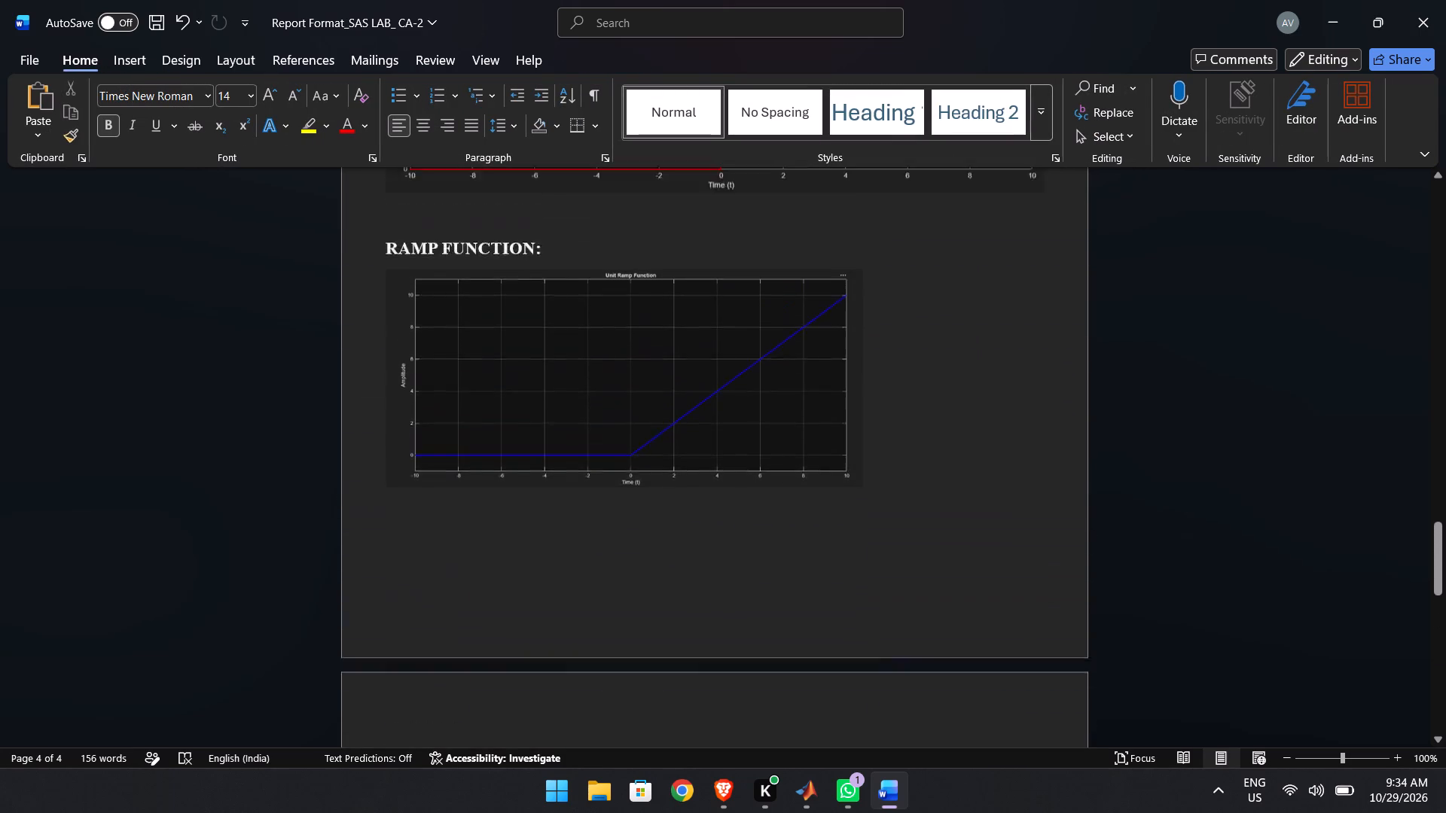
pyautogui.scroll(1, 985, 542)
pyautogui.click(557, 588)
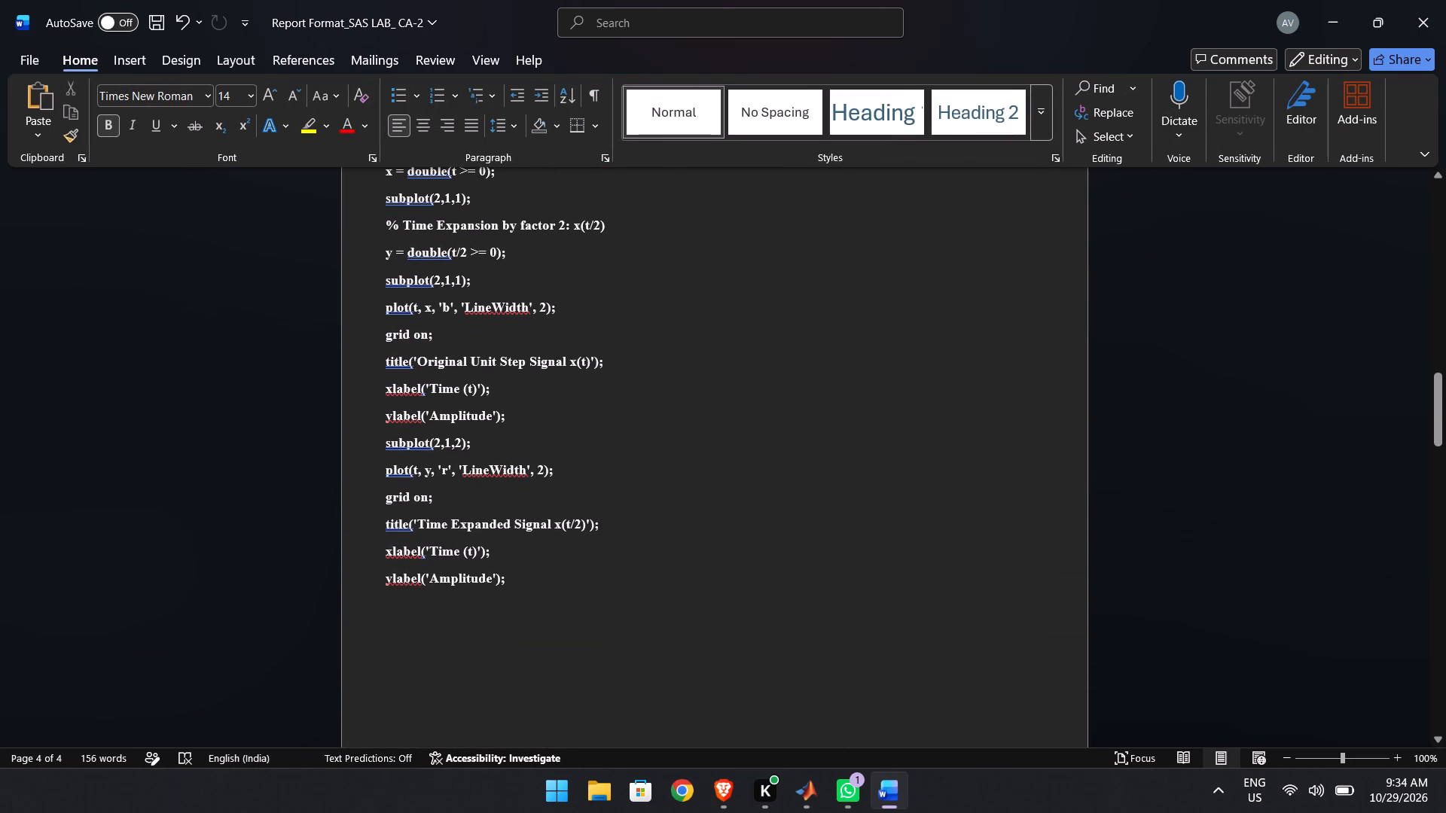
pyautogui.scroll(-1, 557, 588)
pyautogui.press('Return')
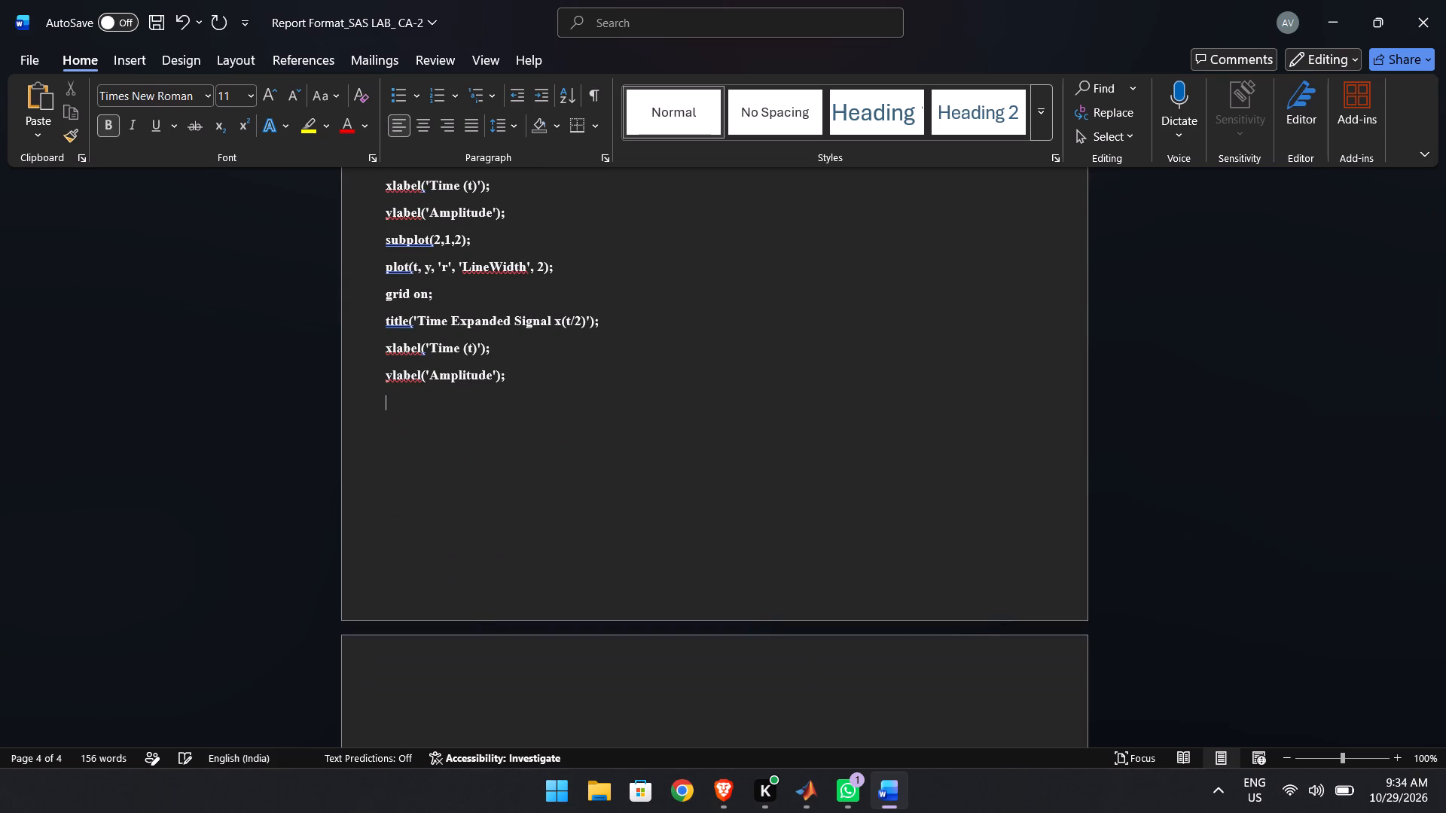
pyautogui.write('RAMP FUNCTION')
pyautogui.hotkey('shift', ':')
pyautogui.press('Return')
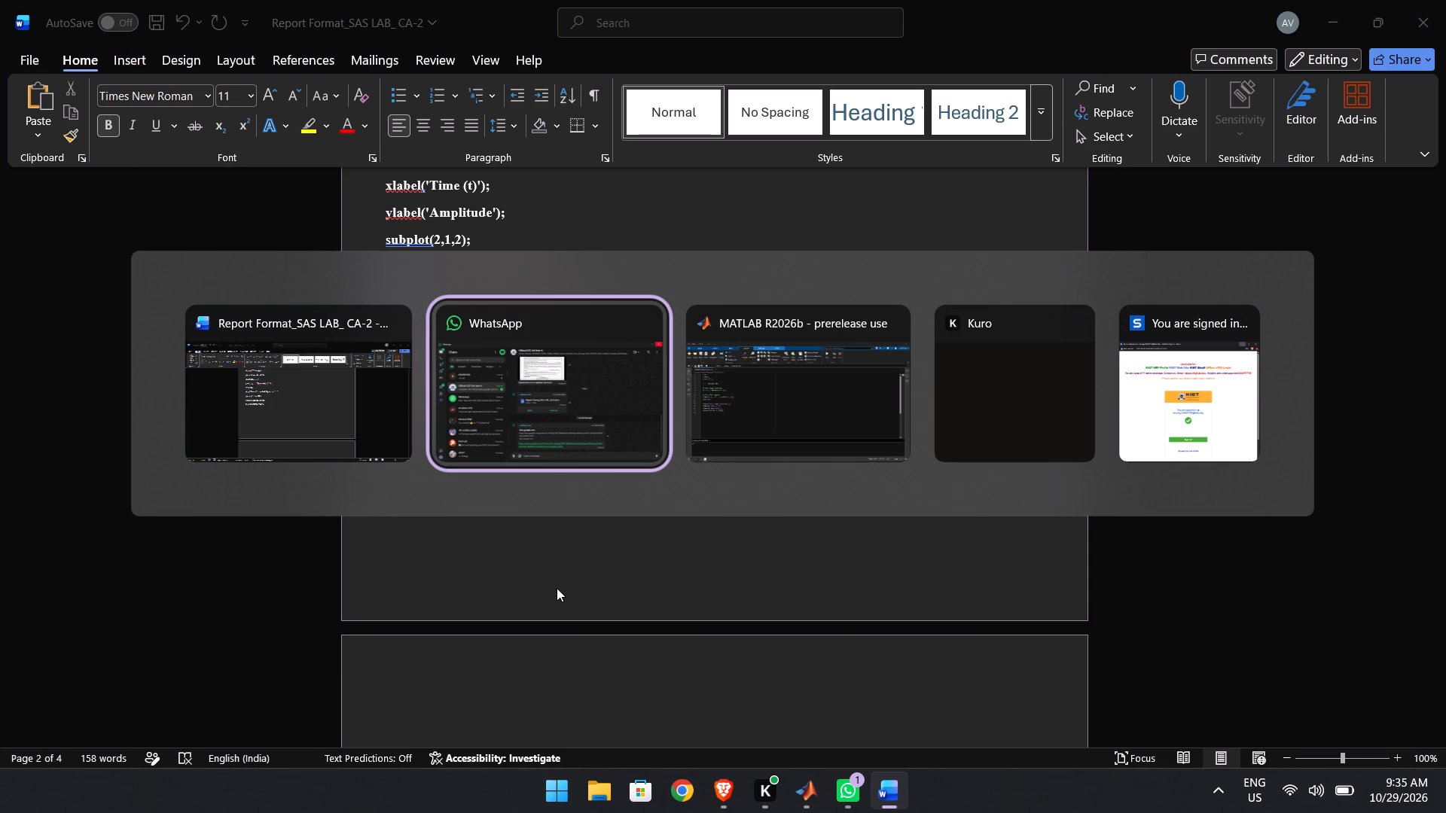
# Copy the entire ramp code from STEPFUNCTION.m in MATLAB and paste it without bold below RAMP FUNCTION: in the Word report.
pyautogui.scroll(1, 371, 459)
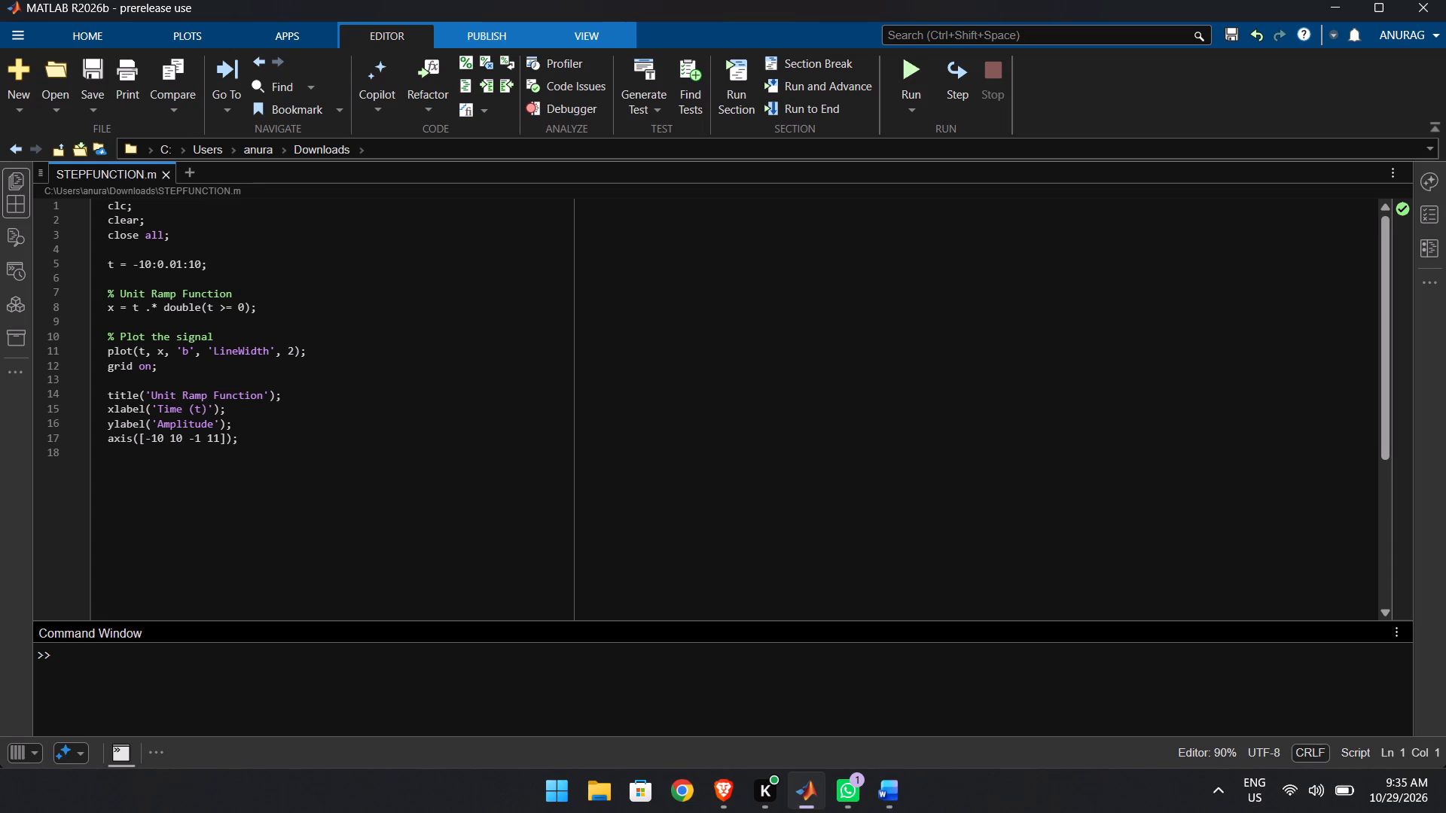
pyautogui.scroll(1, 371, 459)
pyautogui.moveTo(259, 446); pyautogui.dragTo(117, 281)
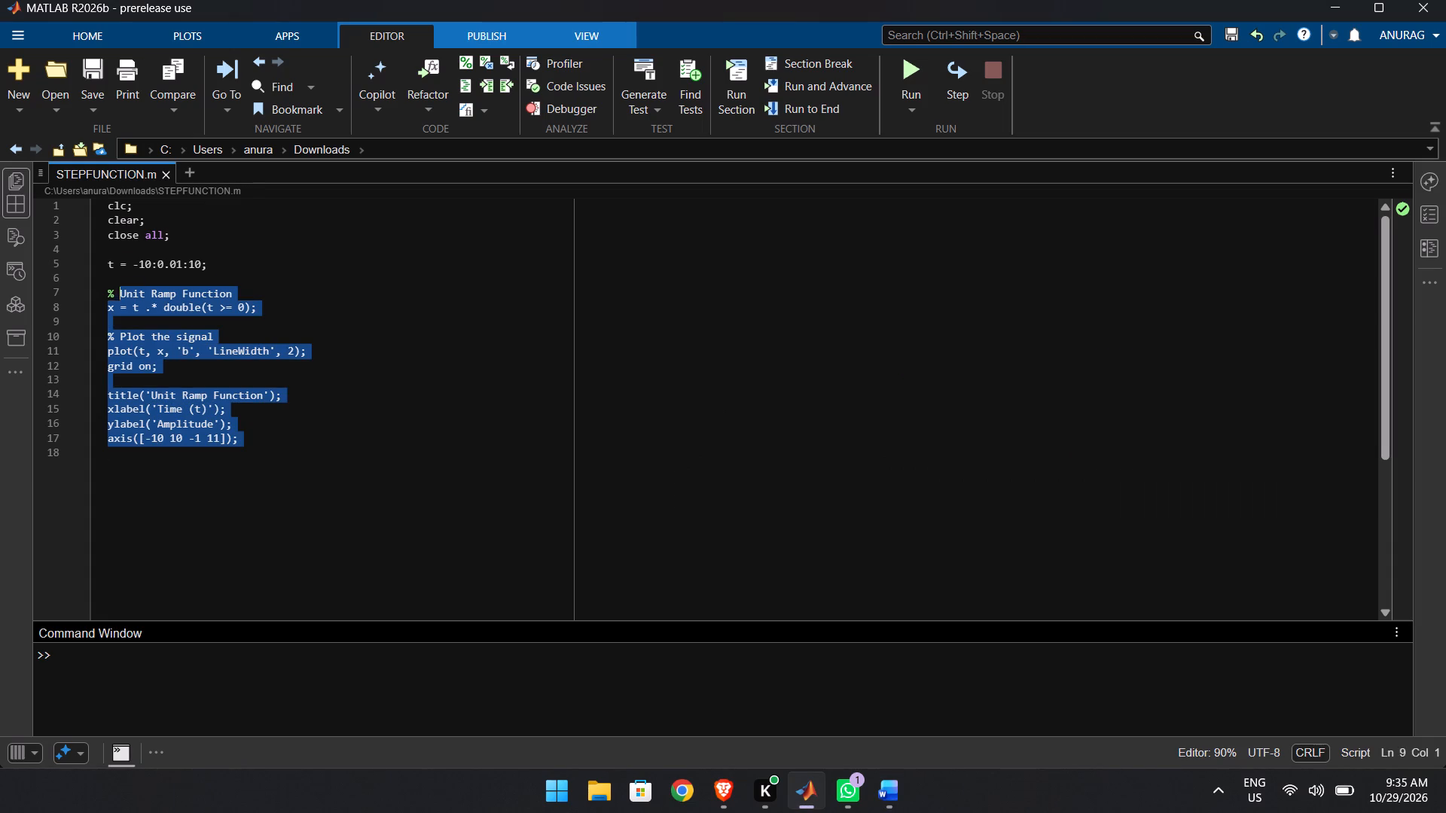
pyautogui.moveTo(117, 281); pyautogui.dragTo(99, 199)
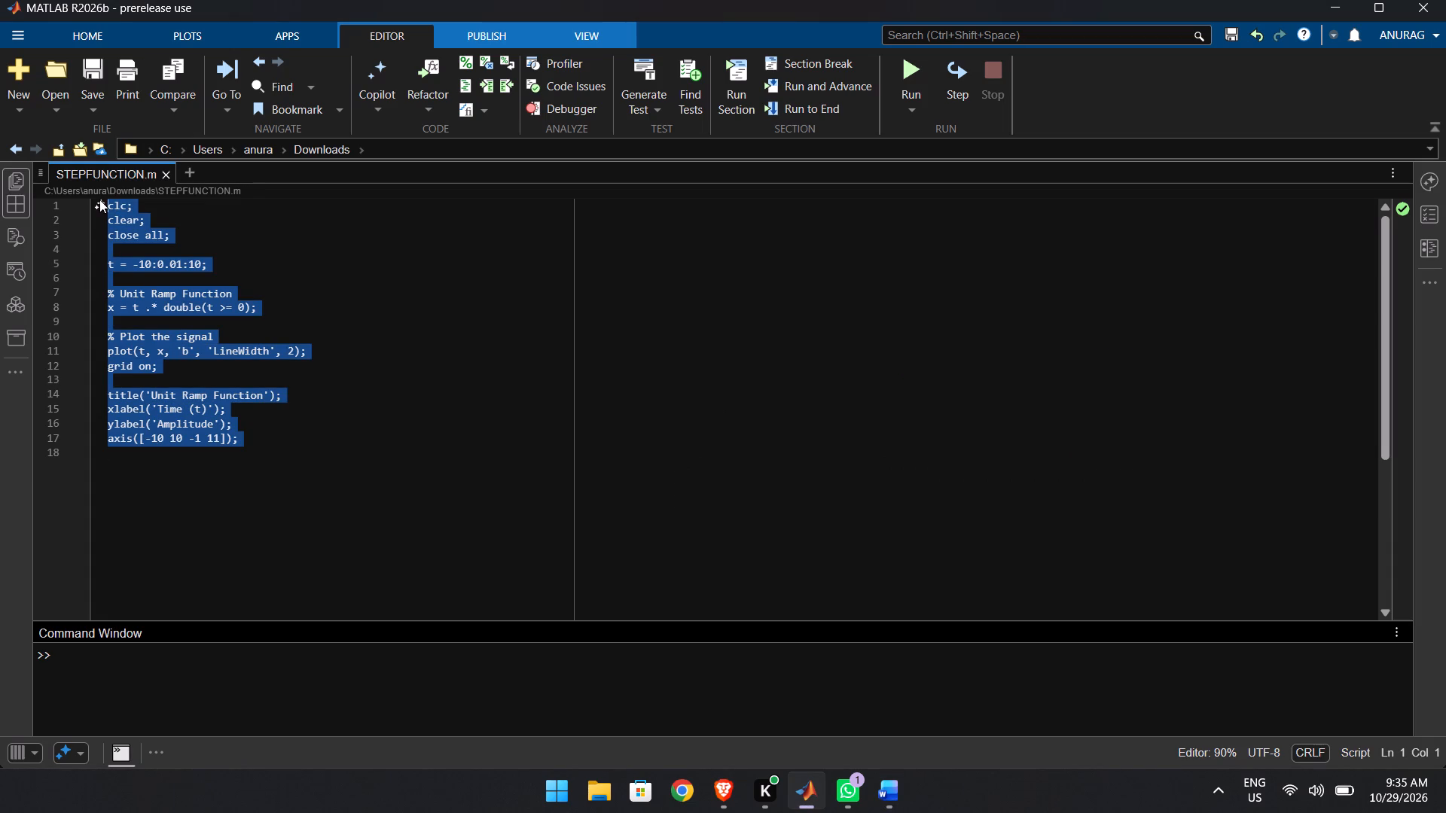
pyautogui.hotkey('ctrl', 'c')
pyautogui.click(269, 280)
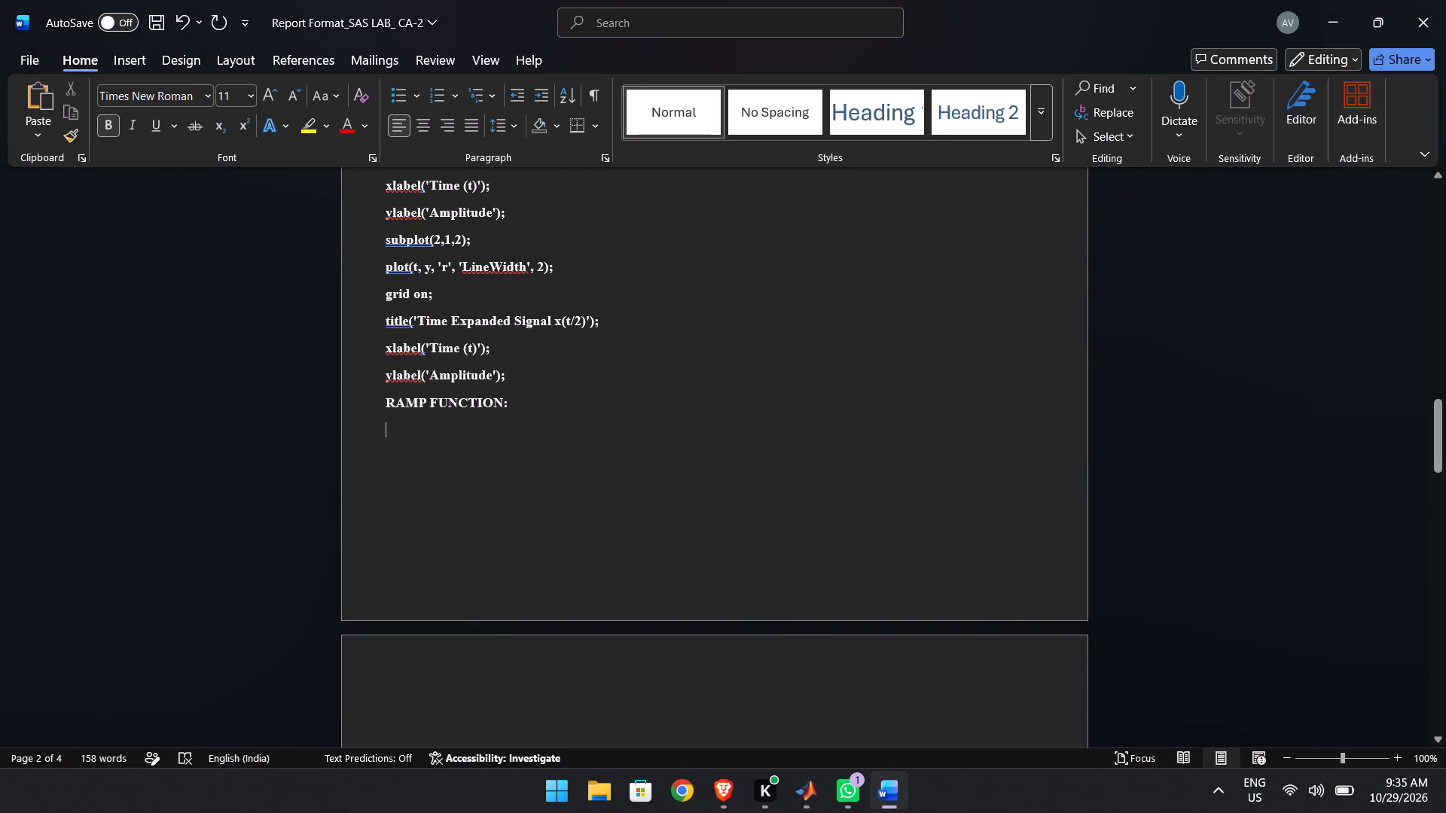
pyautogui.click(111, 117)
pyautogui.hotkey('ctrl', 'v')
# Delete the blank lines above and below the t = -10:0.01:10; statement in the pasted ramp code.
pyautogui.scroll(1, 452, 454)
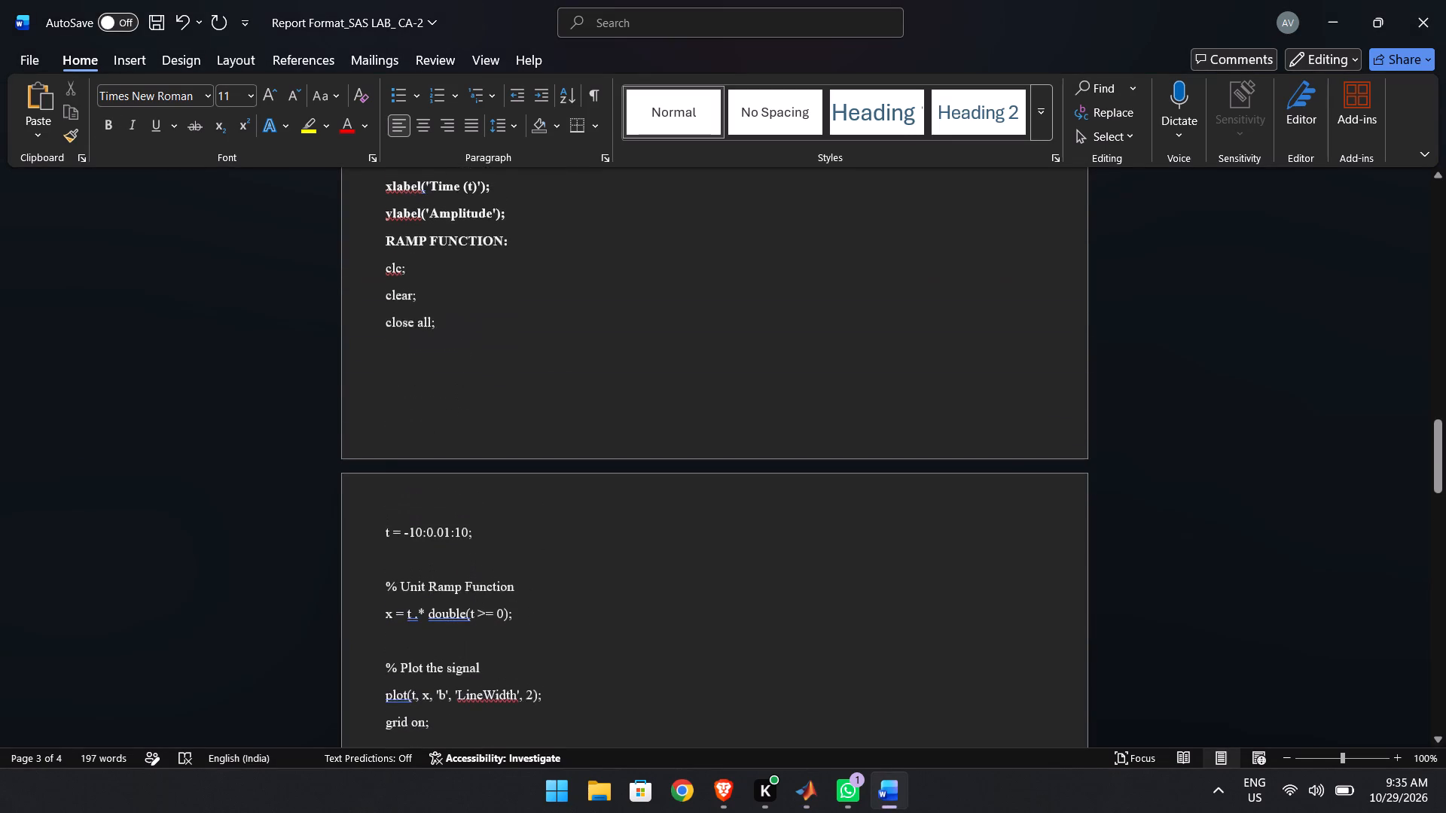
pyautogui.scroll(1, 452, 454)
pyautogui.click(429, 458)
pyautogui.click(403, 526)
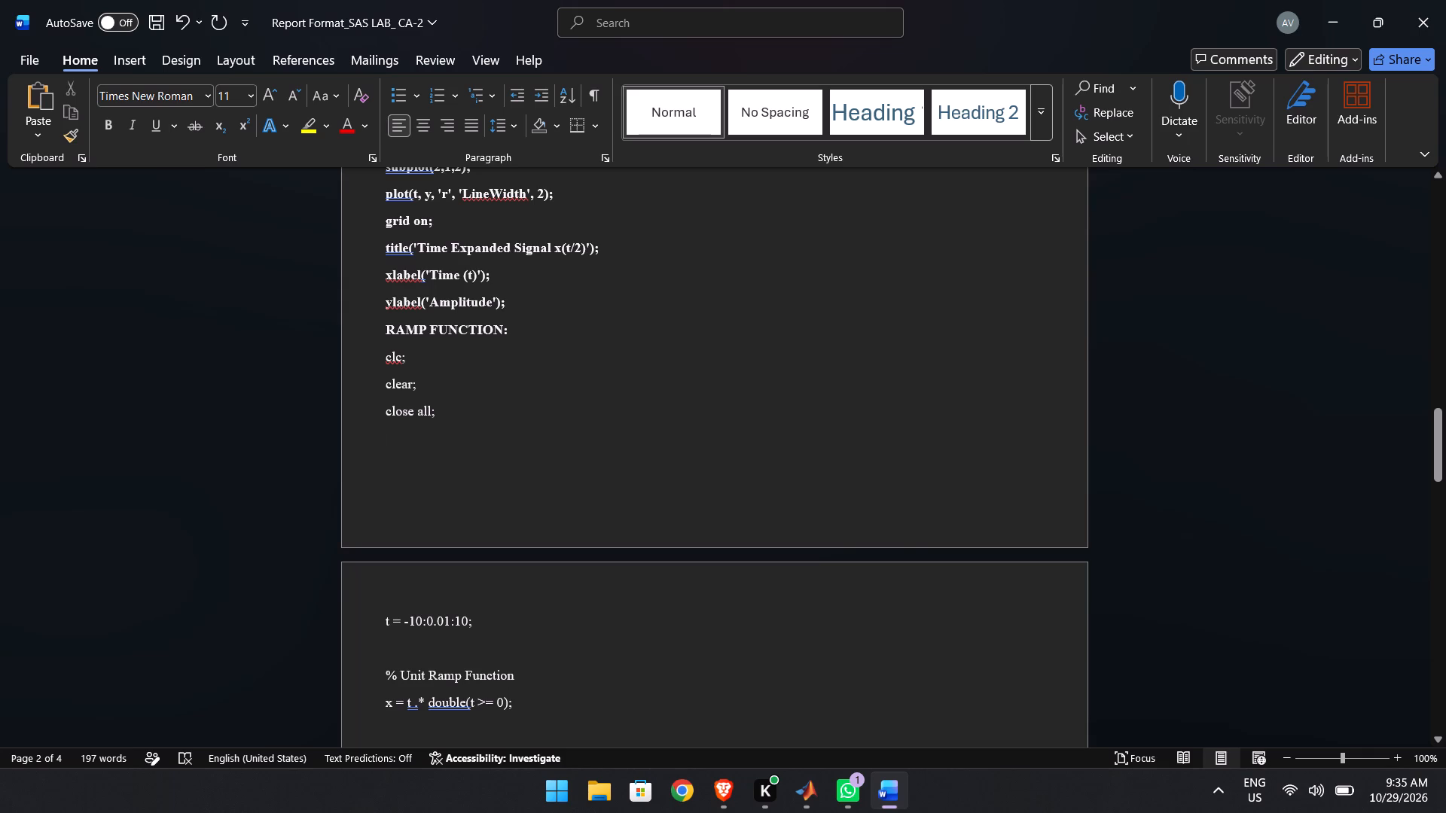
pyautogui.press('Down')
pyautogui.press('Down')
pyautogui.press('Up')
pyautogui.press('Up')
pyautogui.press('BackSpace')
pyautogui.press('Down')
pyautogui.press('Down')
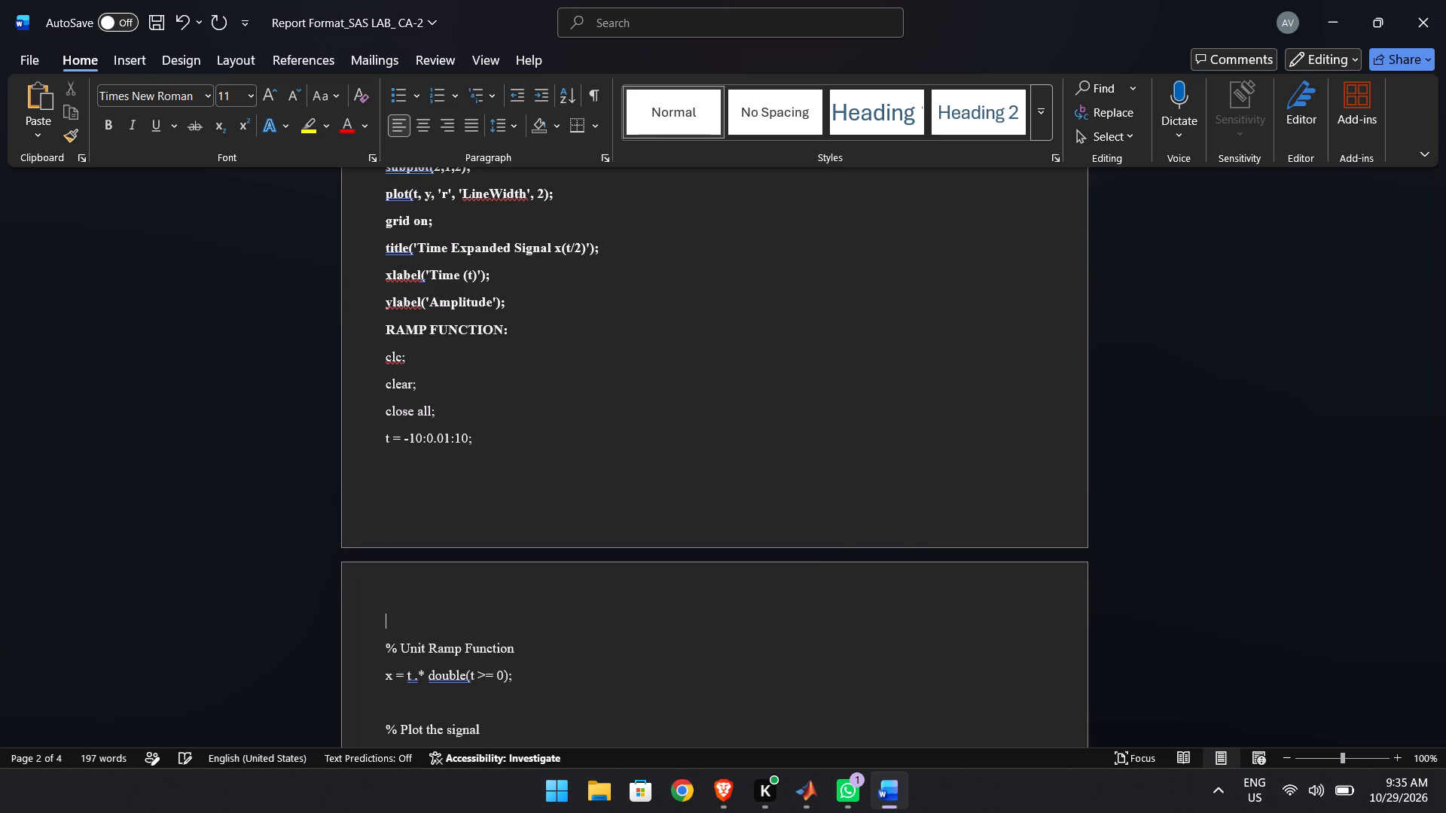
pyautogui.press('BackSpace')
pyautogui.press('Down')
pyautogui.press('Up')
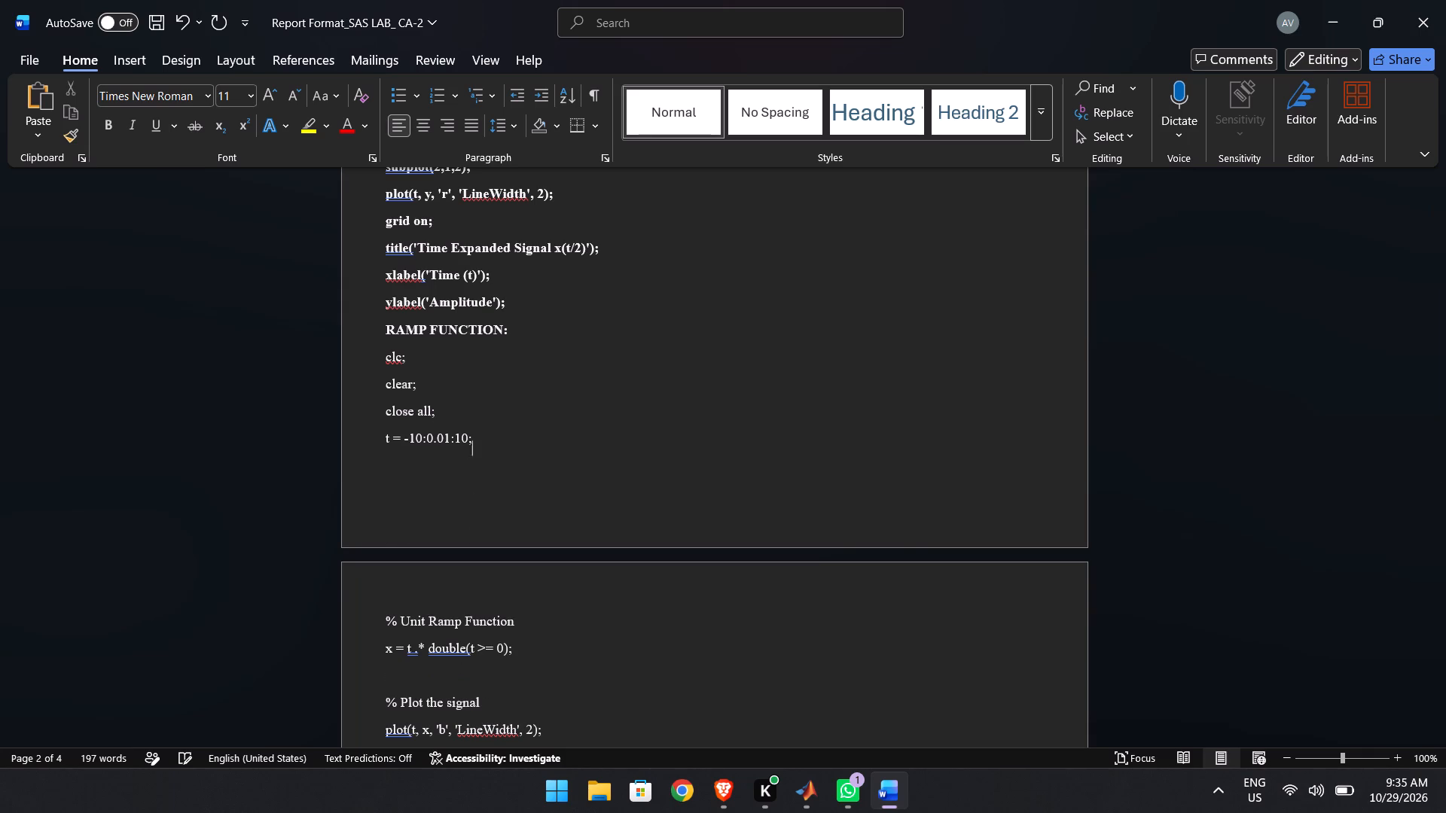
# Delete the blank lines above the "% Plot the signal" comment and above the title statement in the ramp code.
pyautogui.scroll(-1, 425, 534)
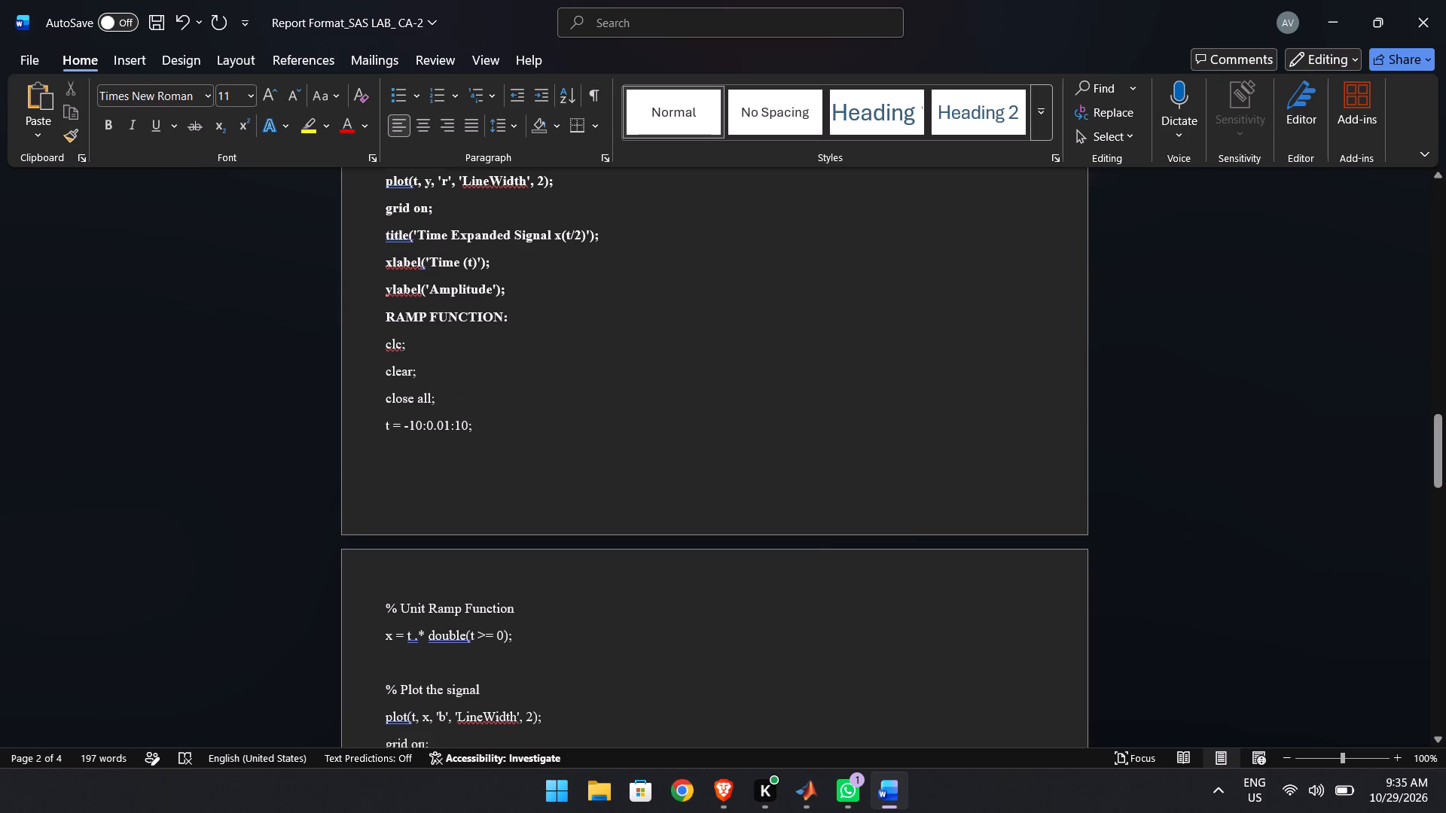
pyautogui.scroll(-1, 425, 534)
pyautogui.click(405, 538)
pyautogui.press('BackSpace')
pyautogui.press('Down')
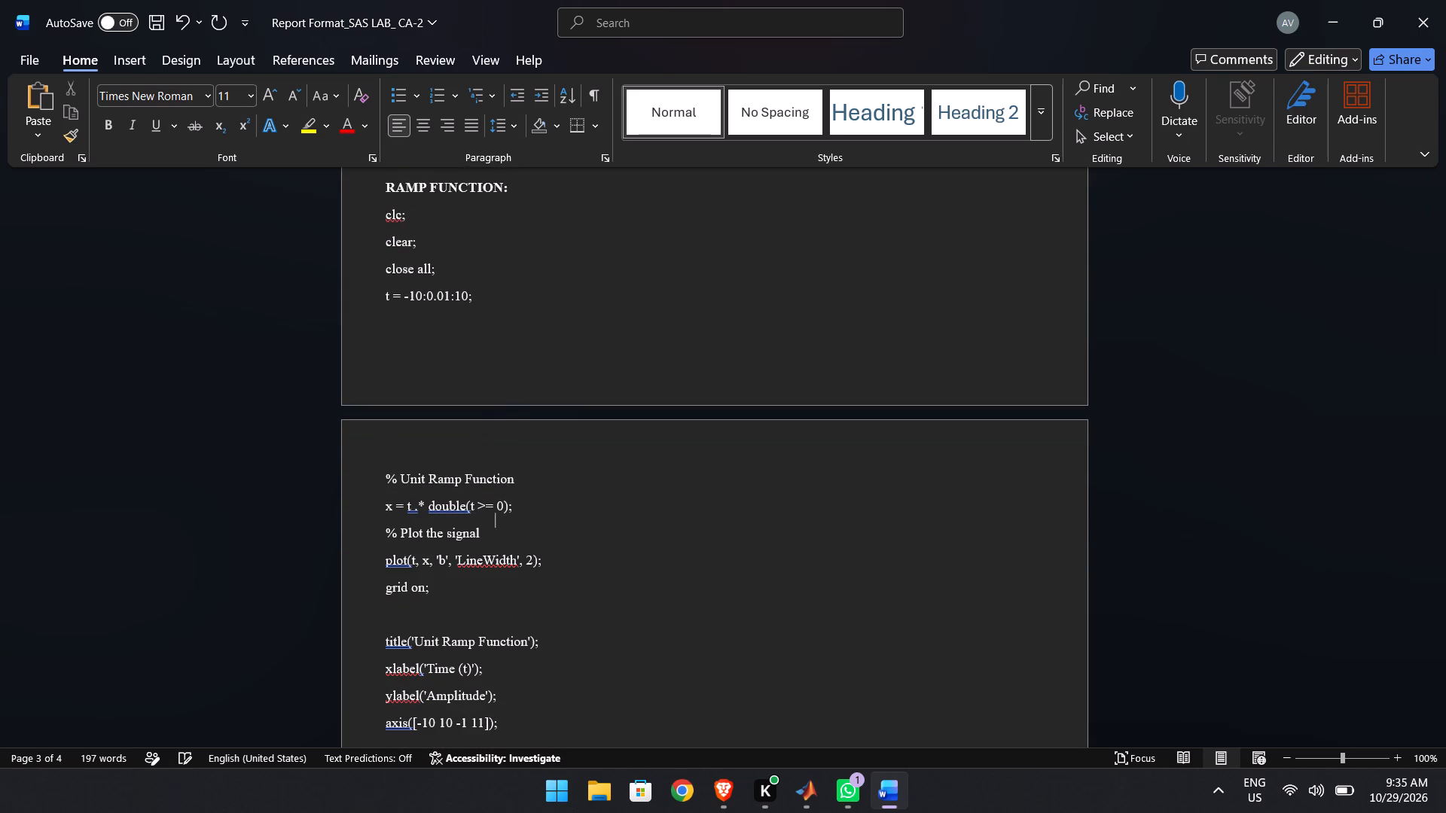
pyautogui.press('Down')
pyautogui.press('Down')
pyautogui.press('Down')
pyautogui.press('BackSpace')
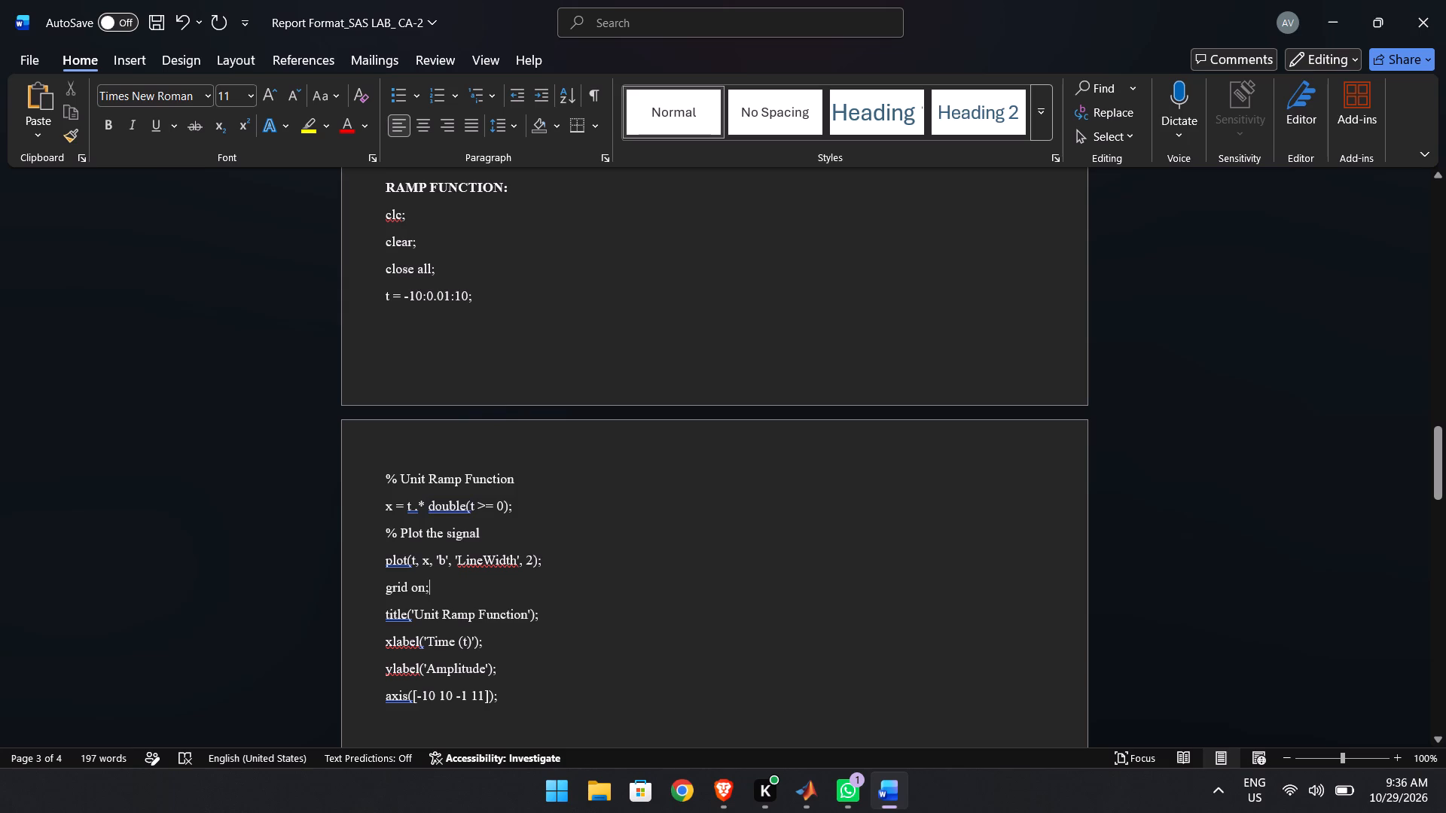
pyautogui.scroll(-1, 470, 604)
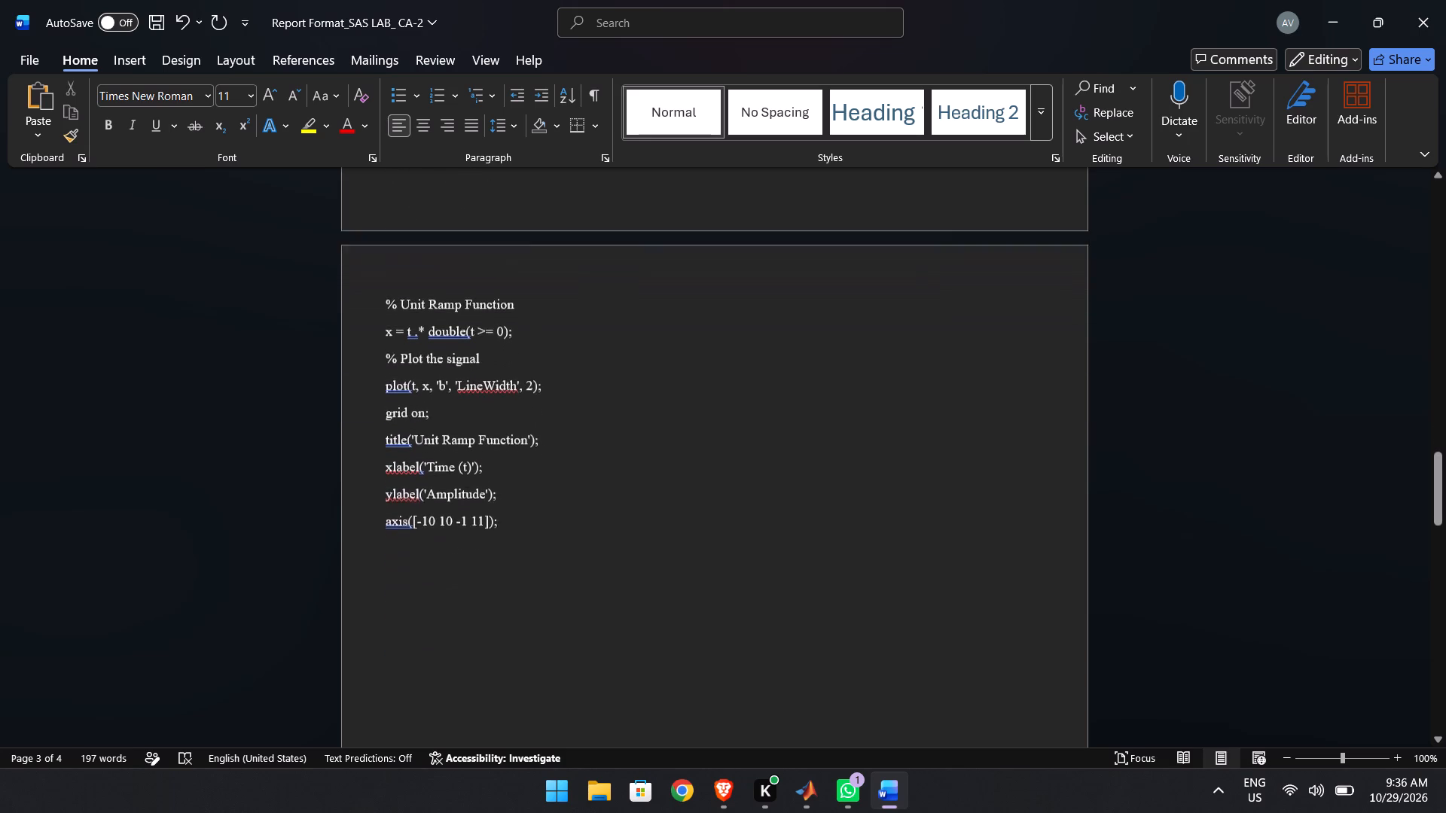
# Copy the objective "Apply time scaling (expansion) operation on the signal generated with a scaling factor of 2." and paste it below the ramp code.
pyautogui.scroll(-1, 470, 604)
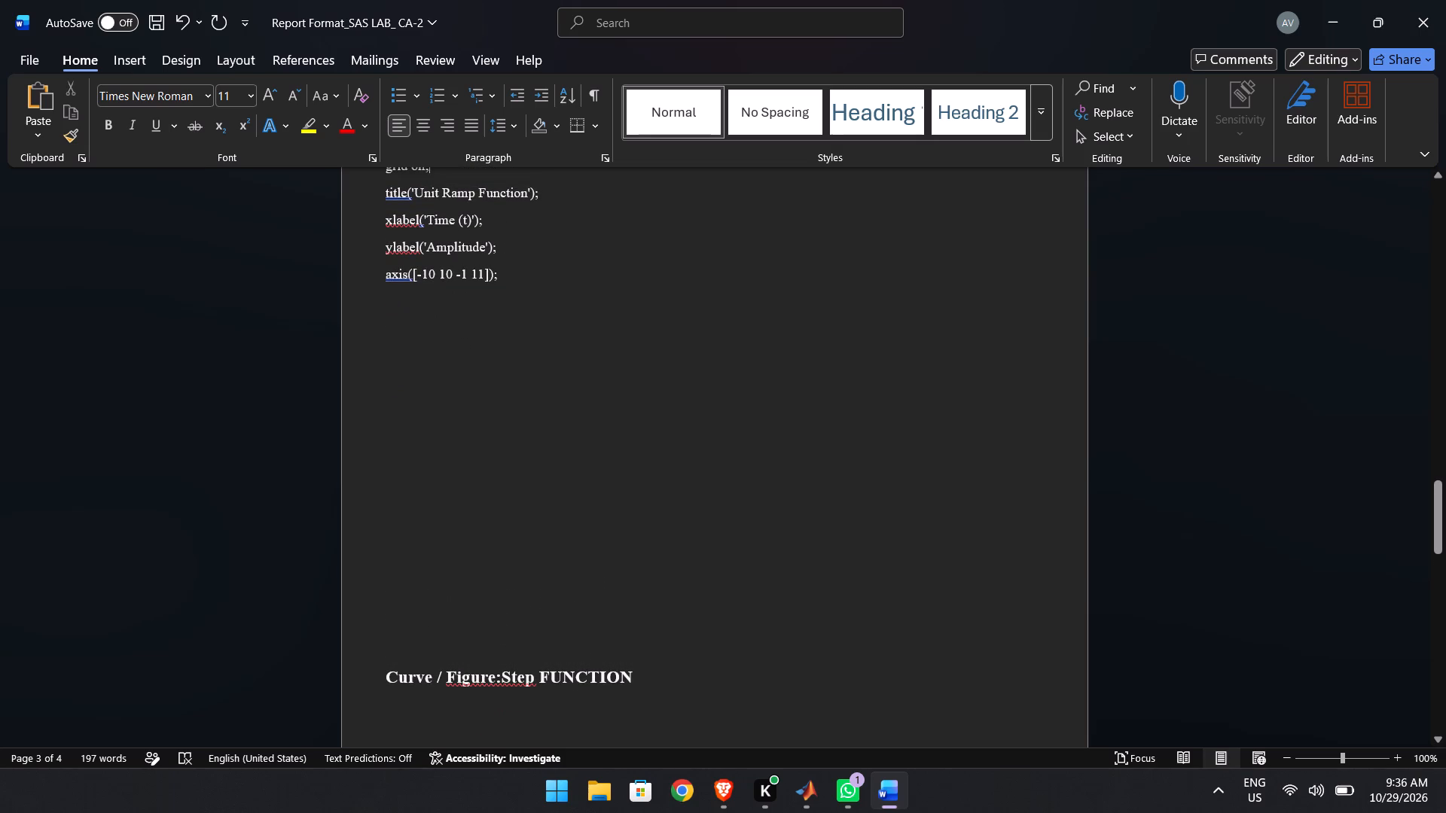
pyautogui.click(500, 282)
pyautogui.scroll(2, 598, 341)
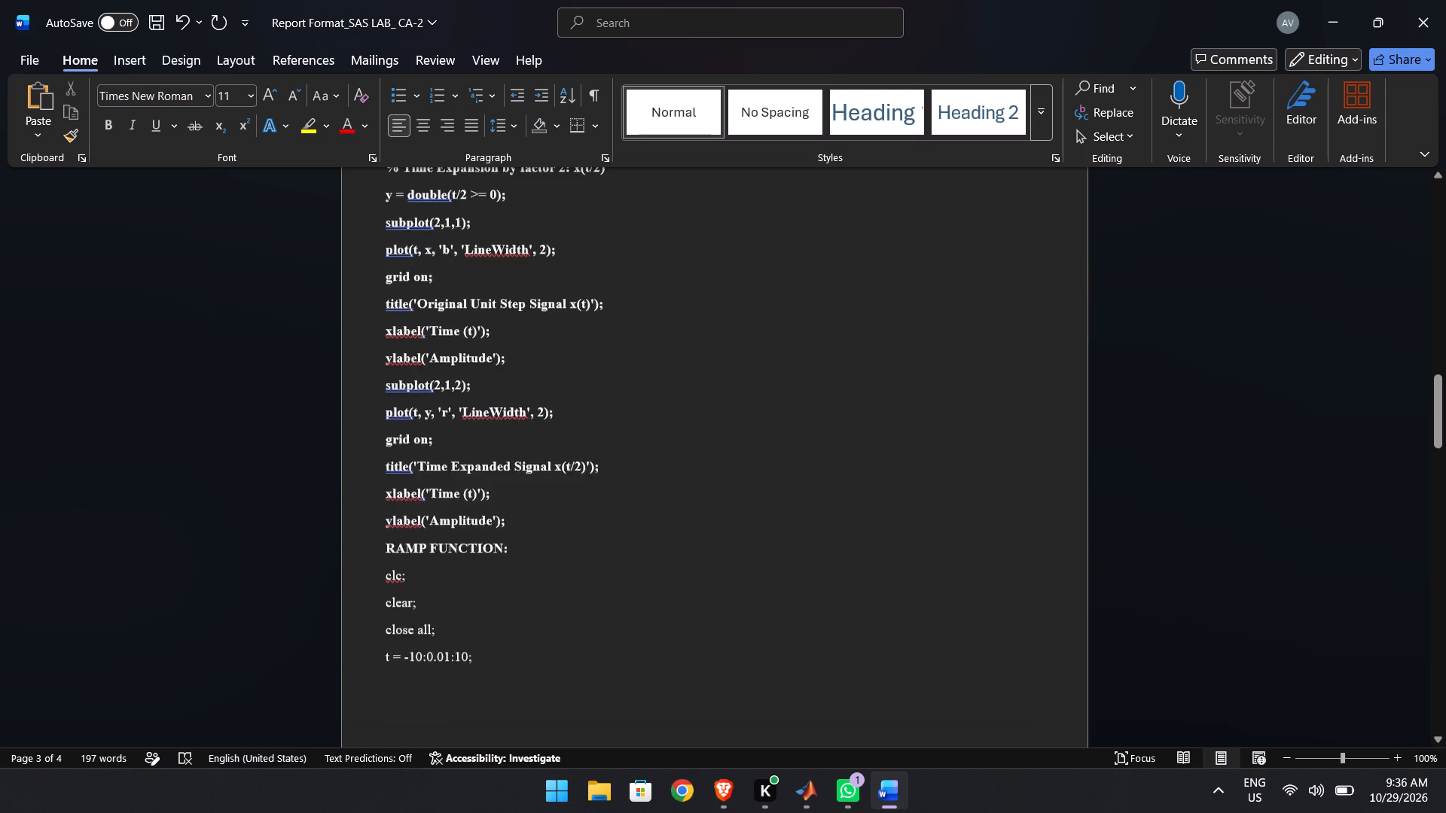
pyautogui.scroll(3, 598, 341)
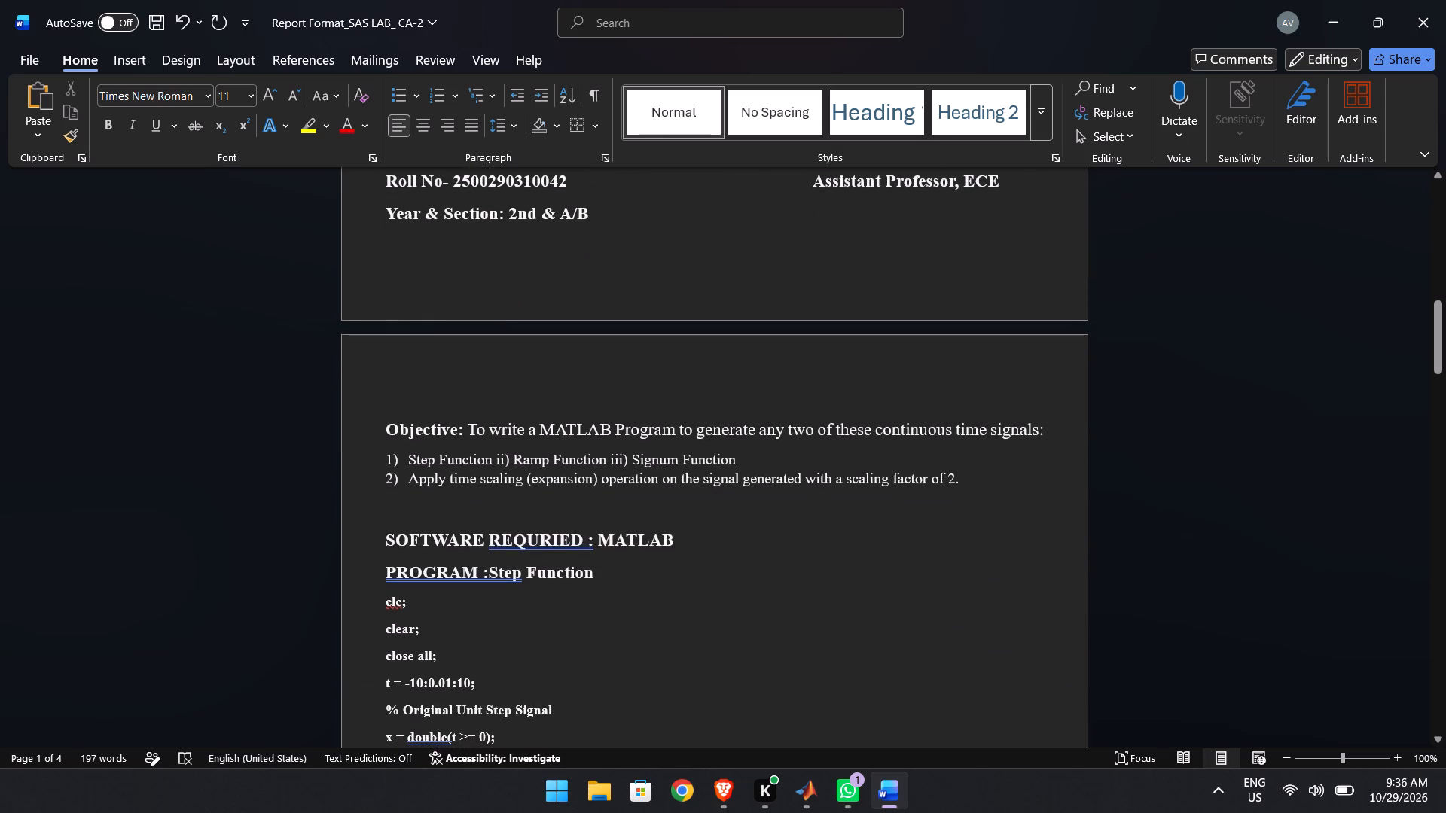
pyautogui.moveTo(407, 482); pyautogui.dragTo(672, 488)
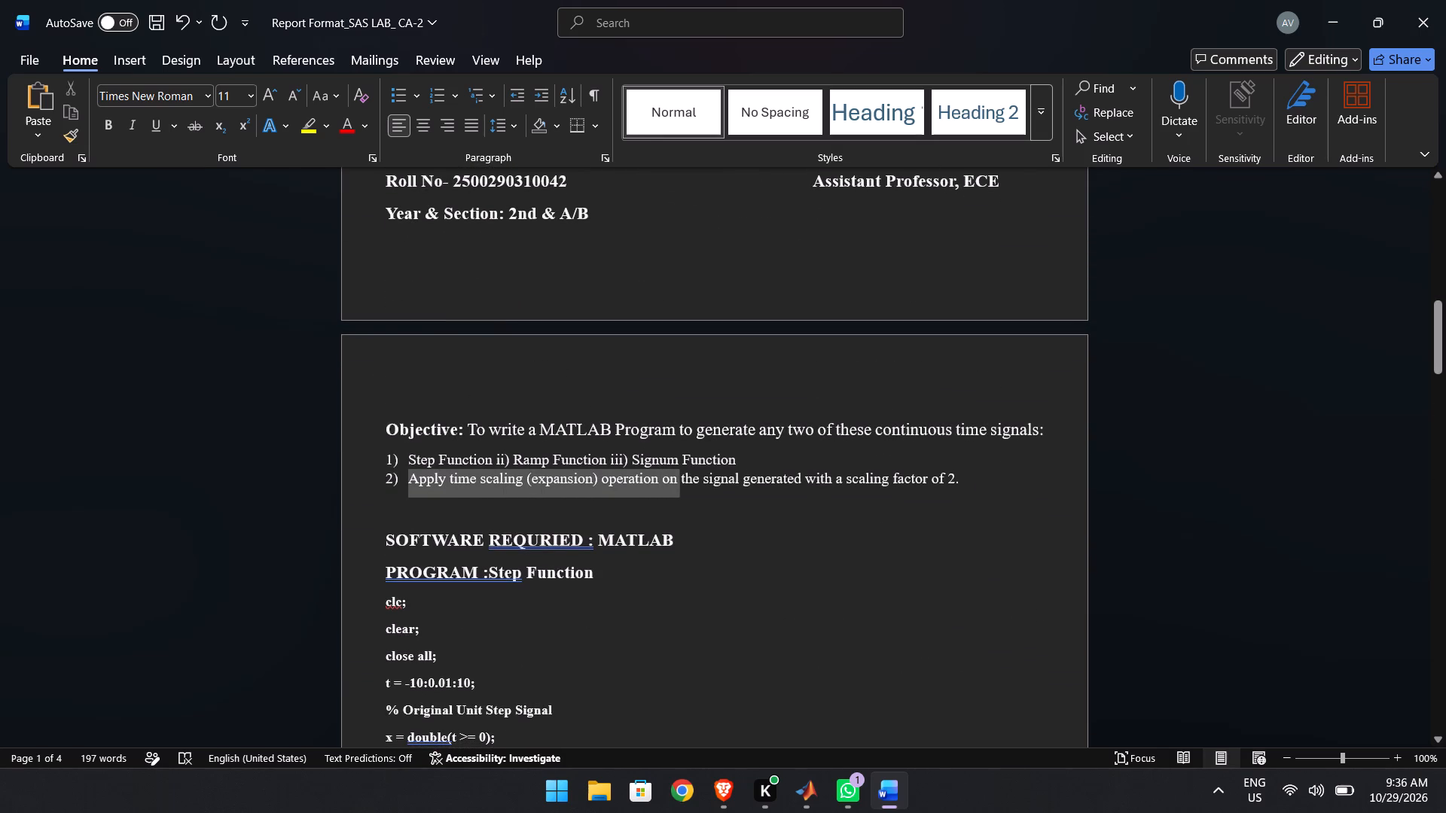
pyautogui.moveTo(672, 488); pyautogui.dragTo(808, 490)
pyautogui.click(808, 490)
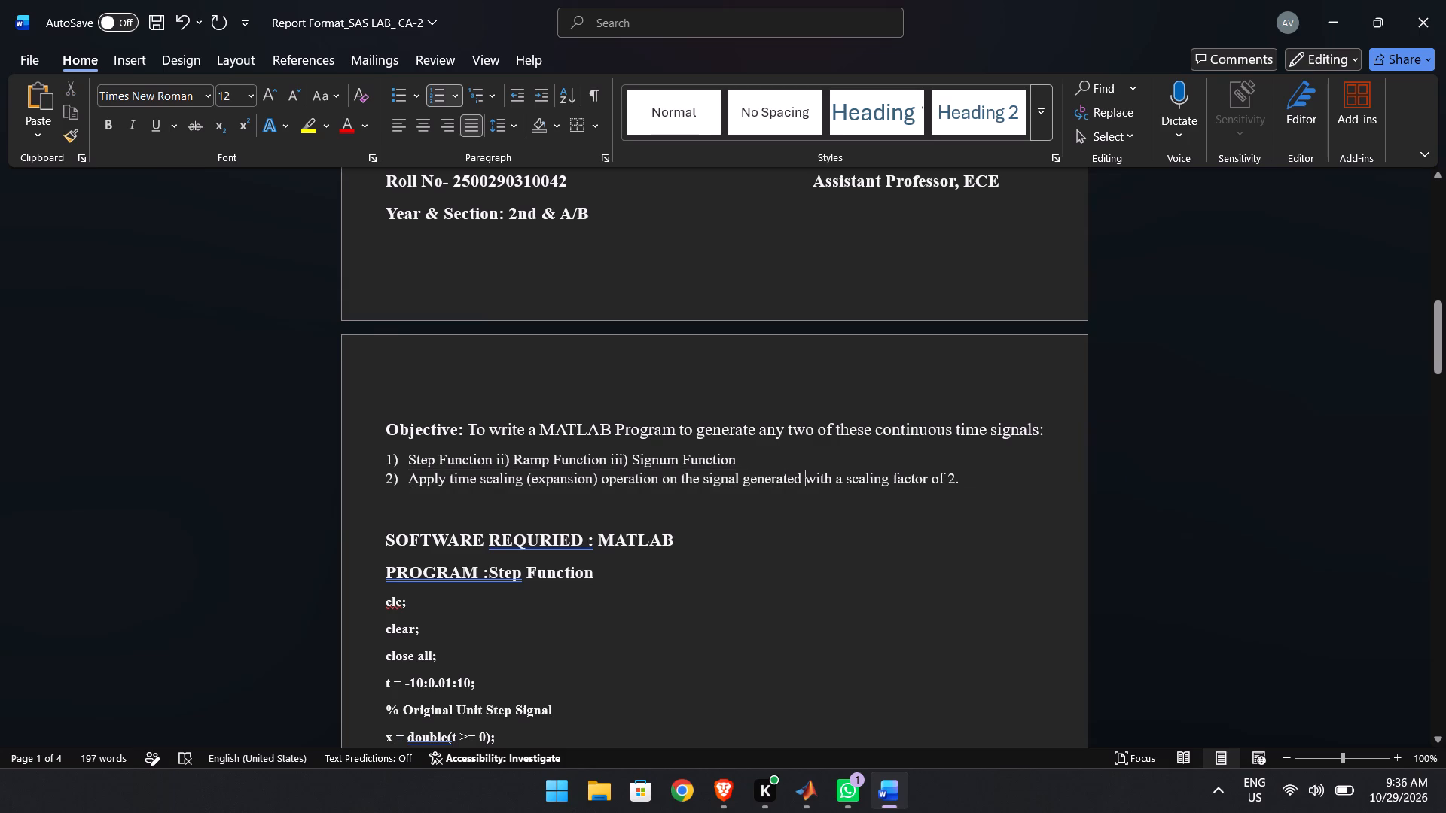
pyautogui.moveTo(969, 479); pyautogui.dragTo(398, 482)
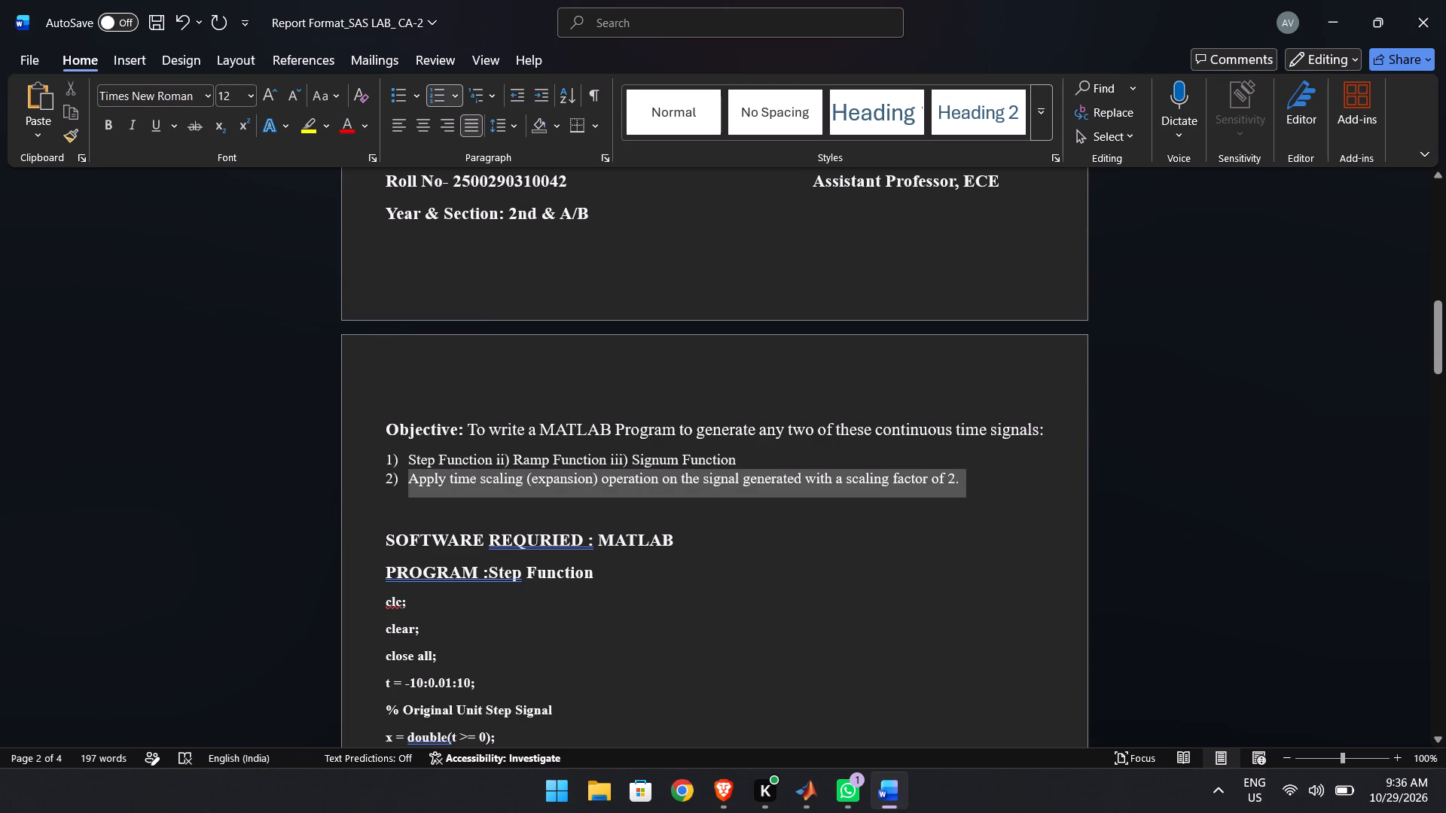
pyautogui.moveTo(398, 482); pyautogui.dragTo(404, 484)
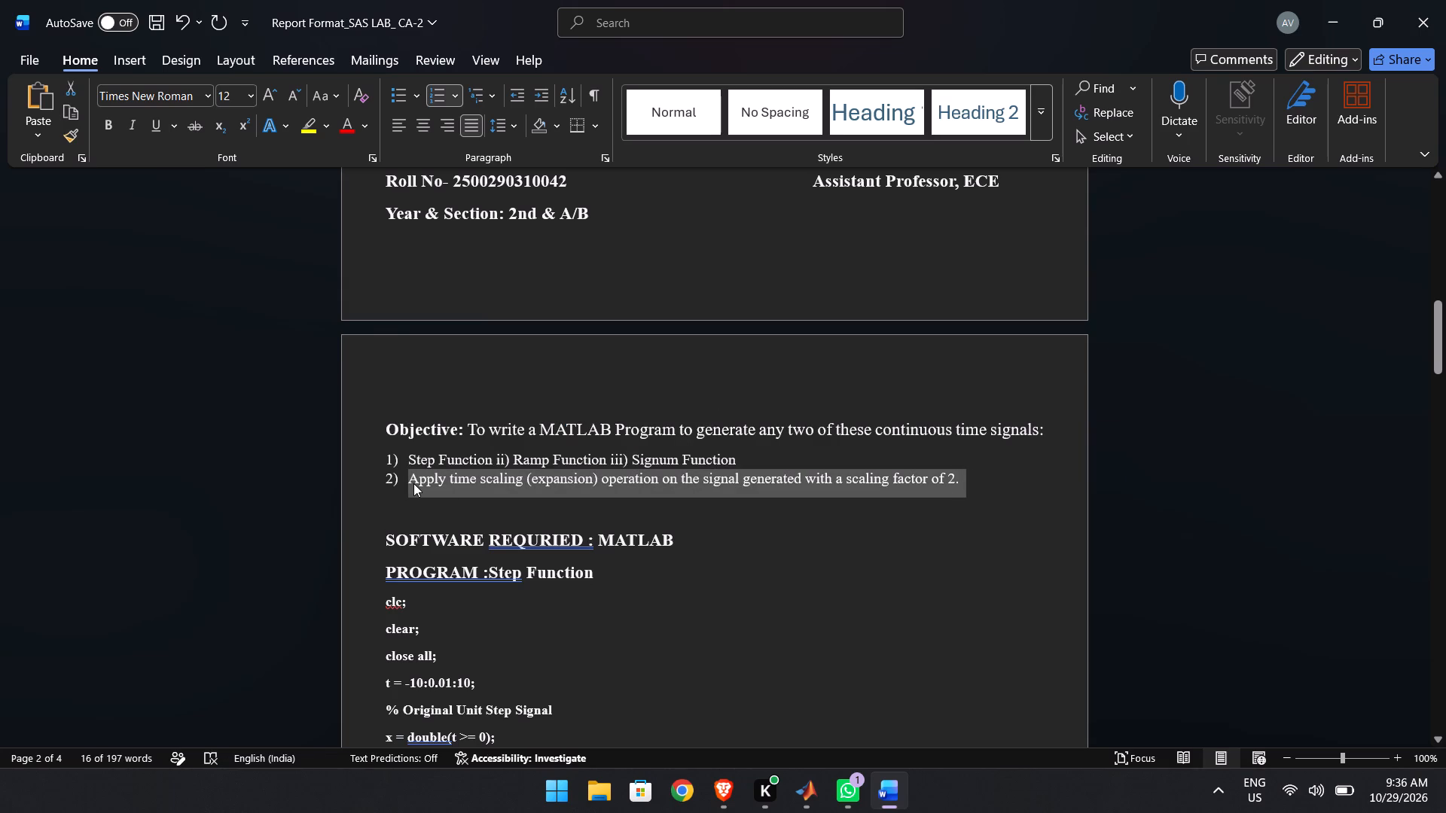
pyautogui.hotkey('ctrl', 'c')
pyautogui.scroll(-3, 413, 483)
pyautogui.scroll(-1, 465, 637)
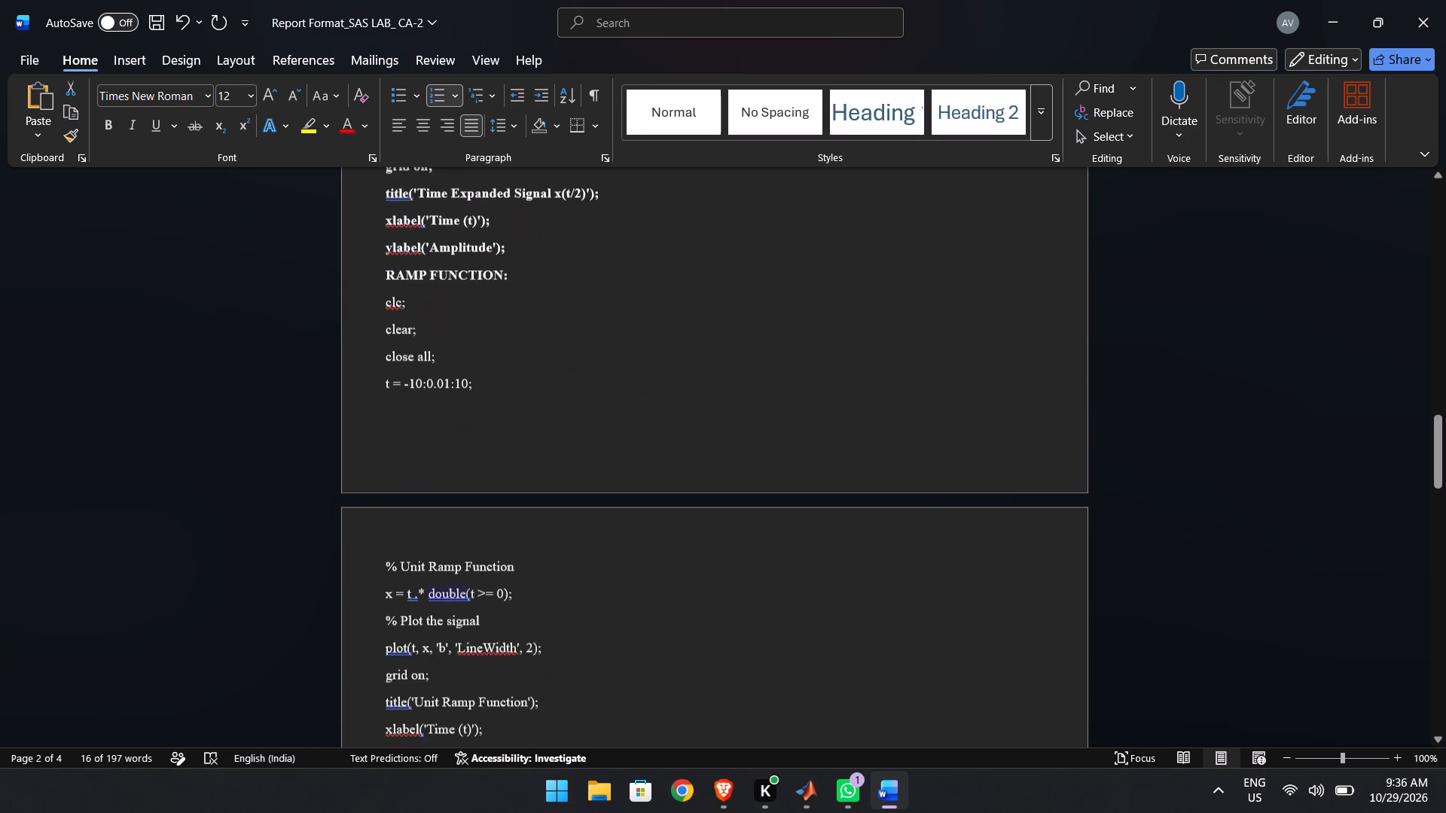
pyautogui.scroll(-1, 432, 517)
pyautogui.click(417, 492)
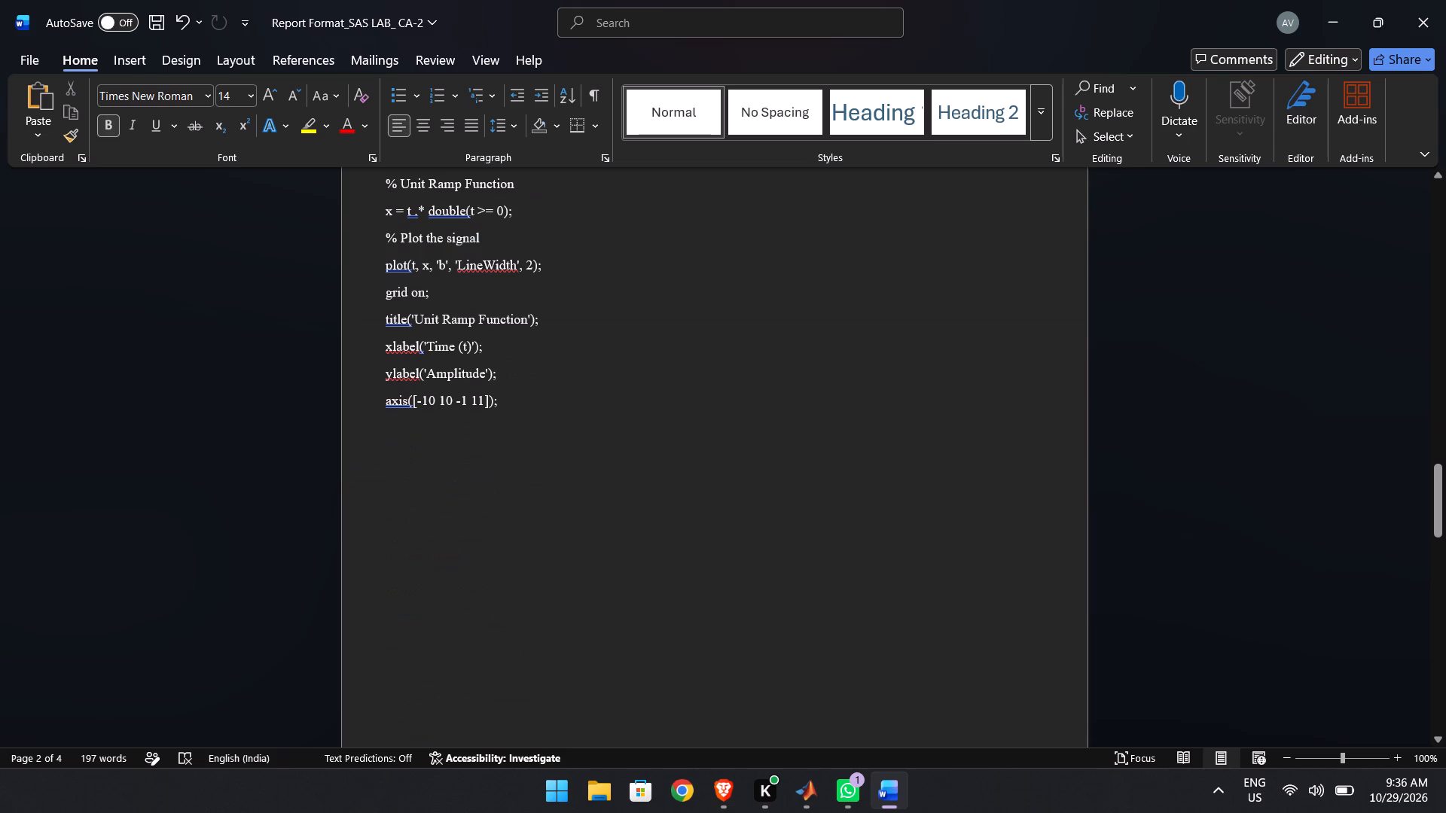
pyautogui.click(391, 421)
pyautogui.click(398, 446)
pyautogui.hotkey('ctrl', 'c')
pyautogui.hotkey('ctrl', 'v')
pyautogui.click(451, 471)
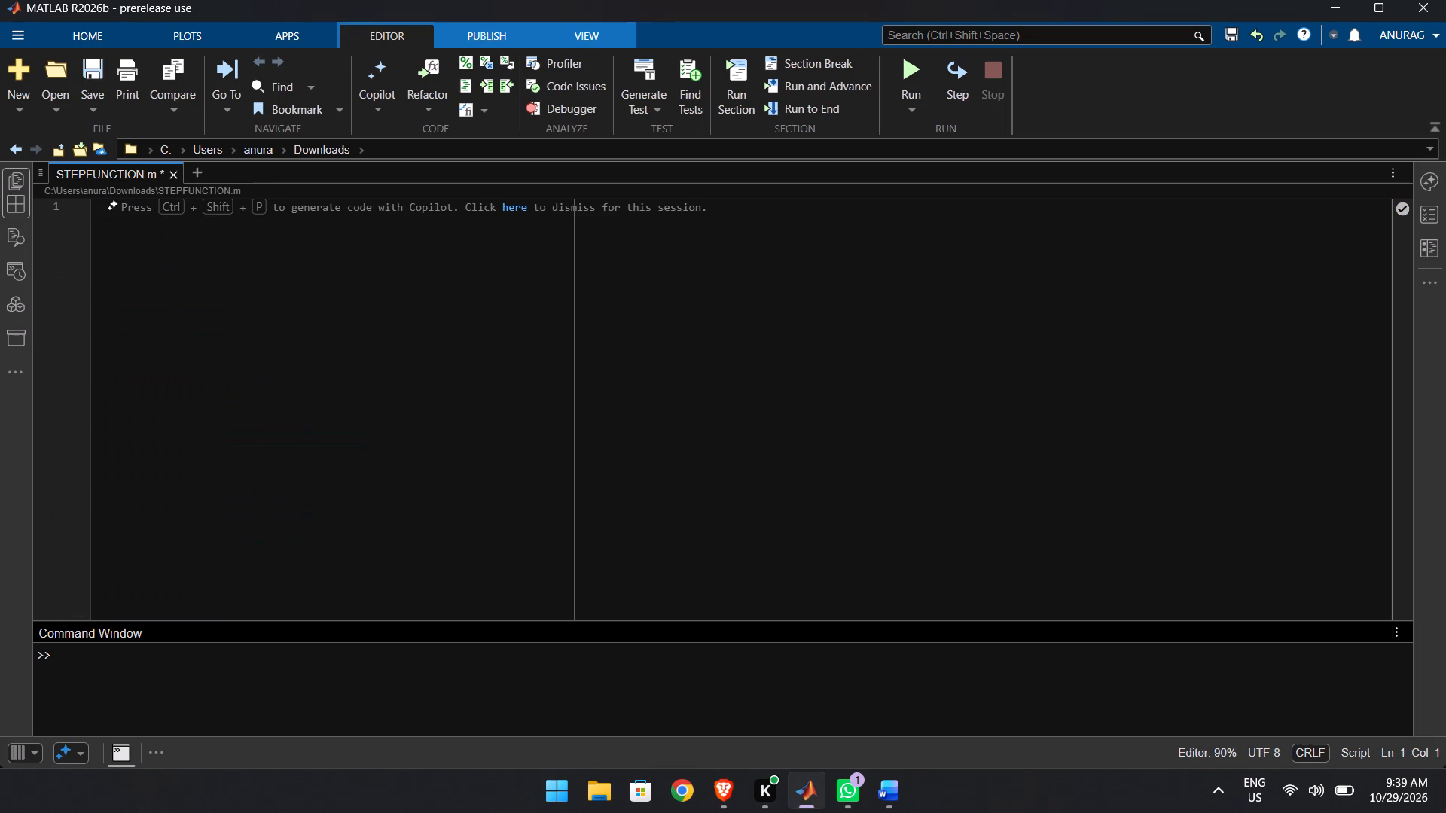
pyautogui.hotkey('ctrl', 'v')
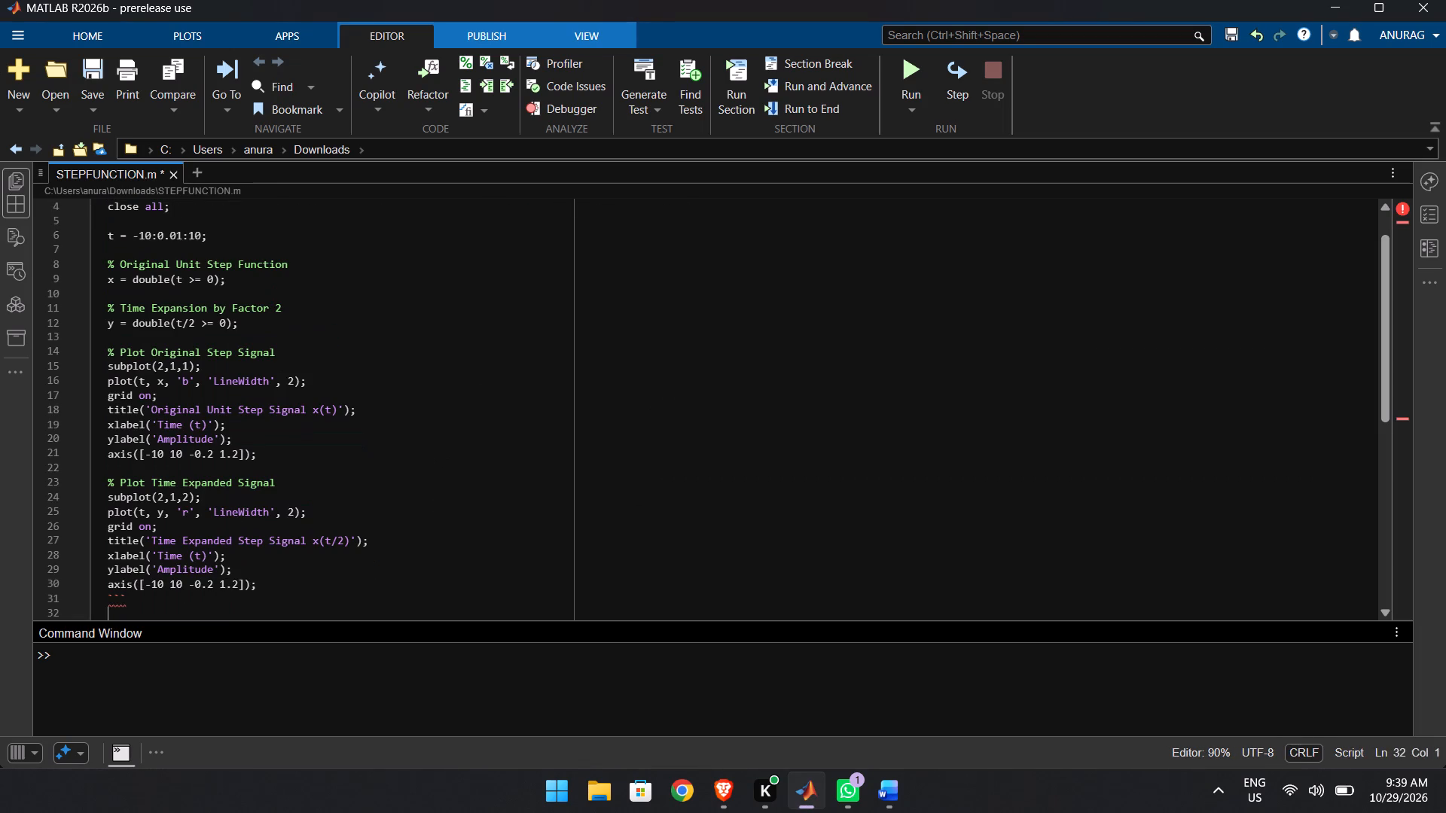
# Delete the closing ``` marker below the last axis line of the new script.
pyautogui.press('BackSpace')
pyautogui.press('BackSpace')
pyautogui.press('BackSpace')
pyautogui.press('BackSpace')
# Delete the ```matlab line above clc; so that the new script starts with clc; on the first line.
pyautogui.press('Up')
pyautogui.press('Up')
pyautogui.press('Up')
pyautogui.press('Up')
pyautogui.press('Up')
pyautogui.press('Up')
pyautogui.press('Up')
pyautogui.press('Up')
pyautogui.press('Up')
pyautogui.press('Up')
pyautogui.press('Up')
pyautogui.press('Up')
pyautogui.press('Up')
pyautogui.press('Up')
pyautogui.press('Up')
pyautogui.press('Up')
pyautogui.press('Up')
pyautogui.press('Up')
pyautogui.press('Up')
pyautogui.press('Up')
pyautogui.press('Right')
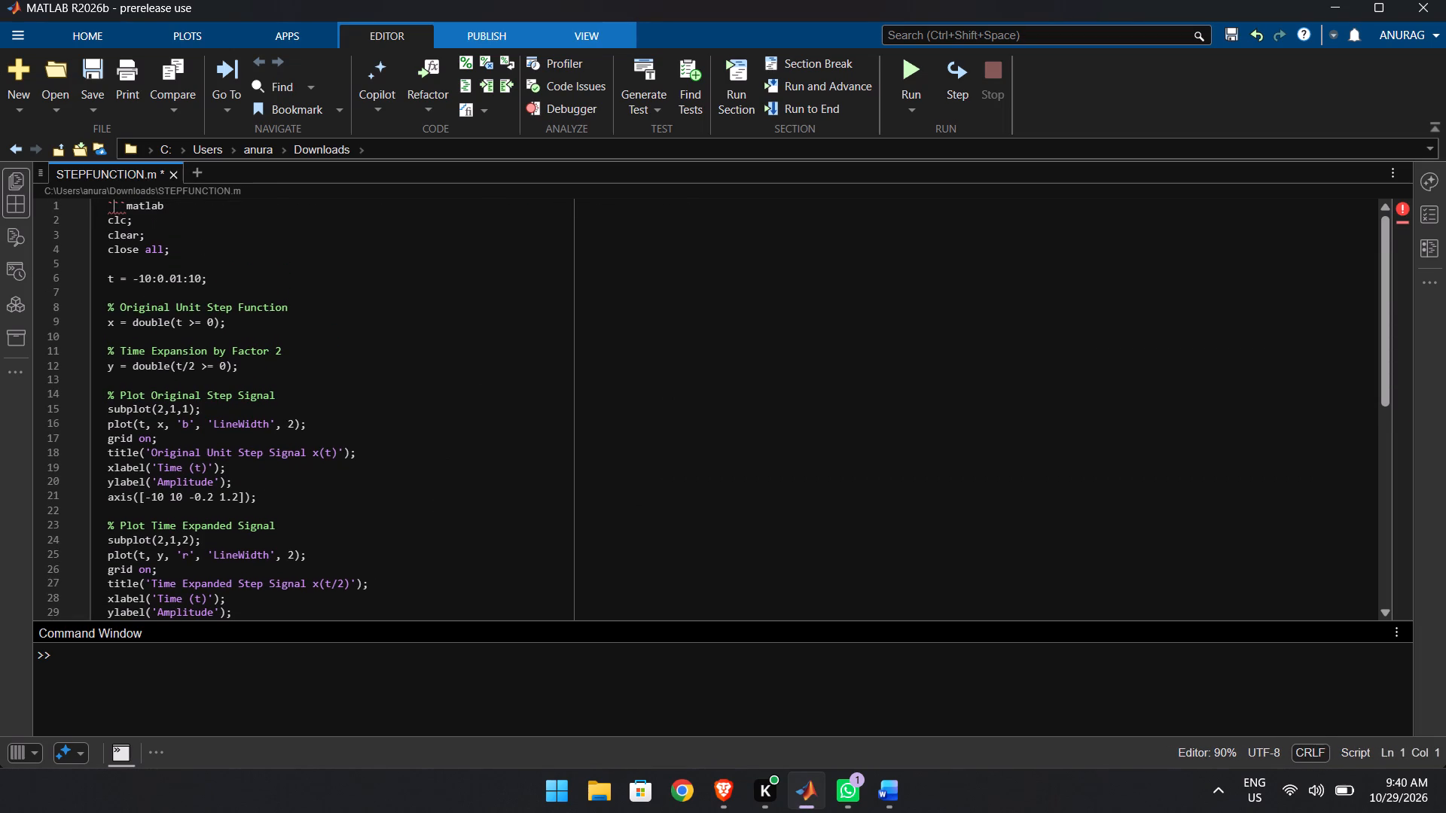
pyautogui.press('Right')
pyautogui.press('Right')
pyautogui.press('Right')
pyautogui.press('Right')
pyautogui.press('Right')
pyautogui.press('Right')
pyautogui.press('Right')
pyautogui.press('Right')
pyautogui.press('BackSpace')
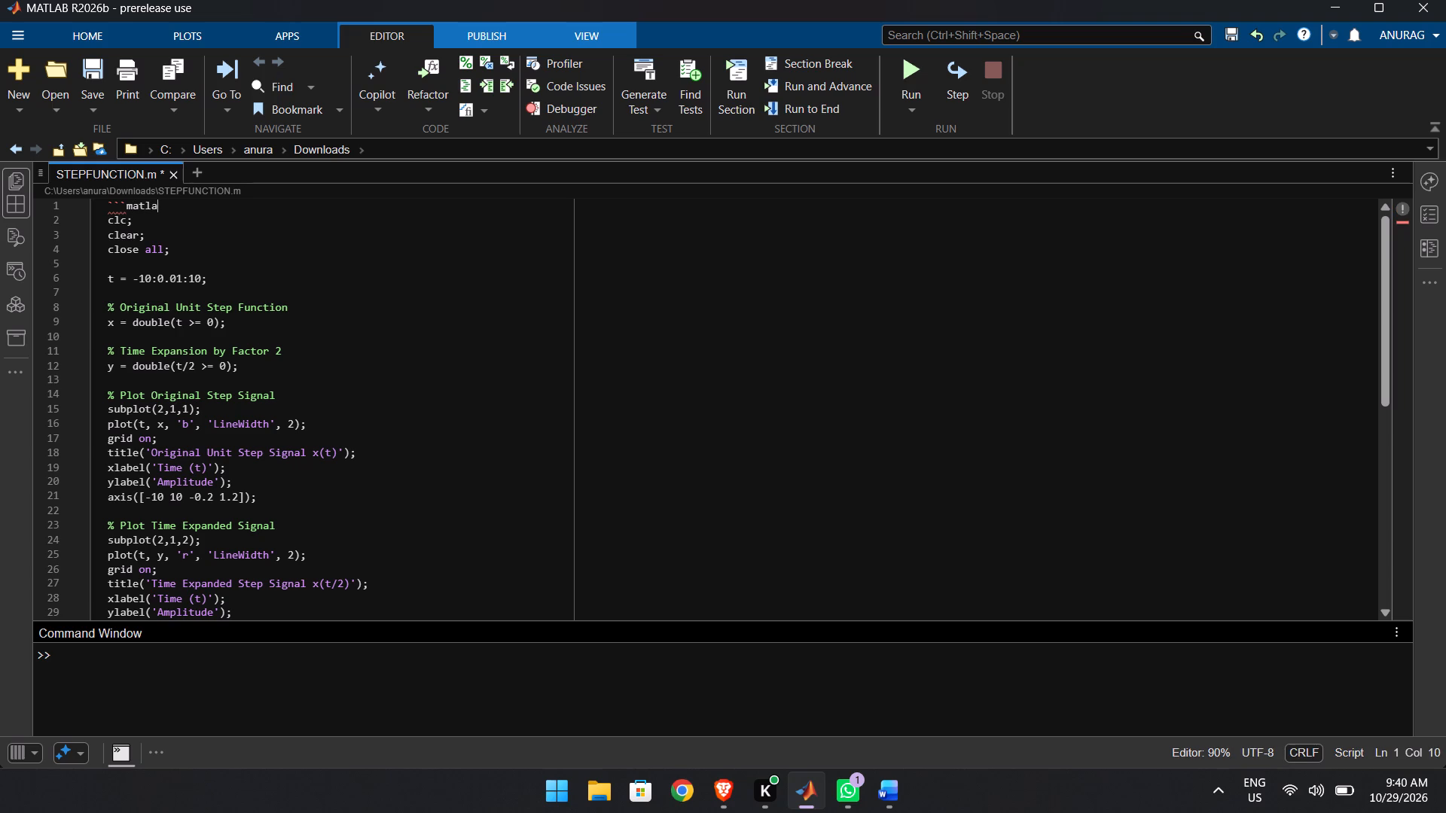
pyautogui.press('BackSpace')
pyautogui.press('BackSpace')
pyautogui.press('BackSpace')
pyautogui.press('BackSpace')
pyautogui.press('BackSpace')
pyautogui.press('BackSpace')
pyautogui.press('BackSpace')
pyautogui.press('BackSpace')
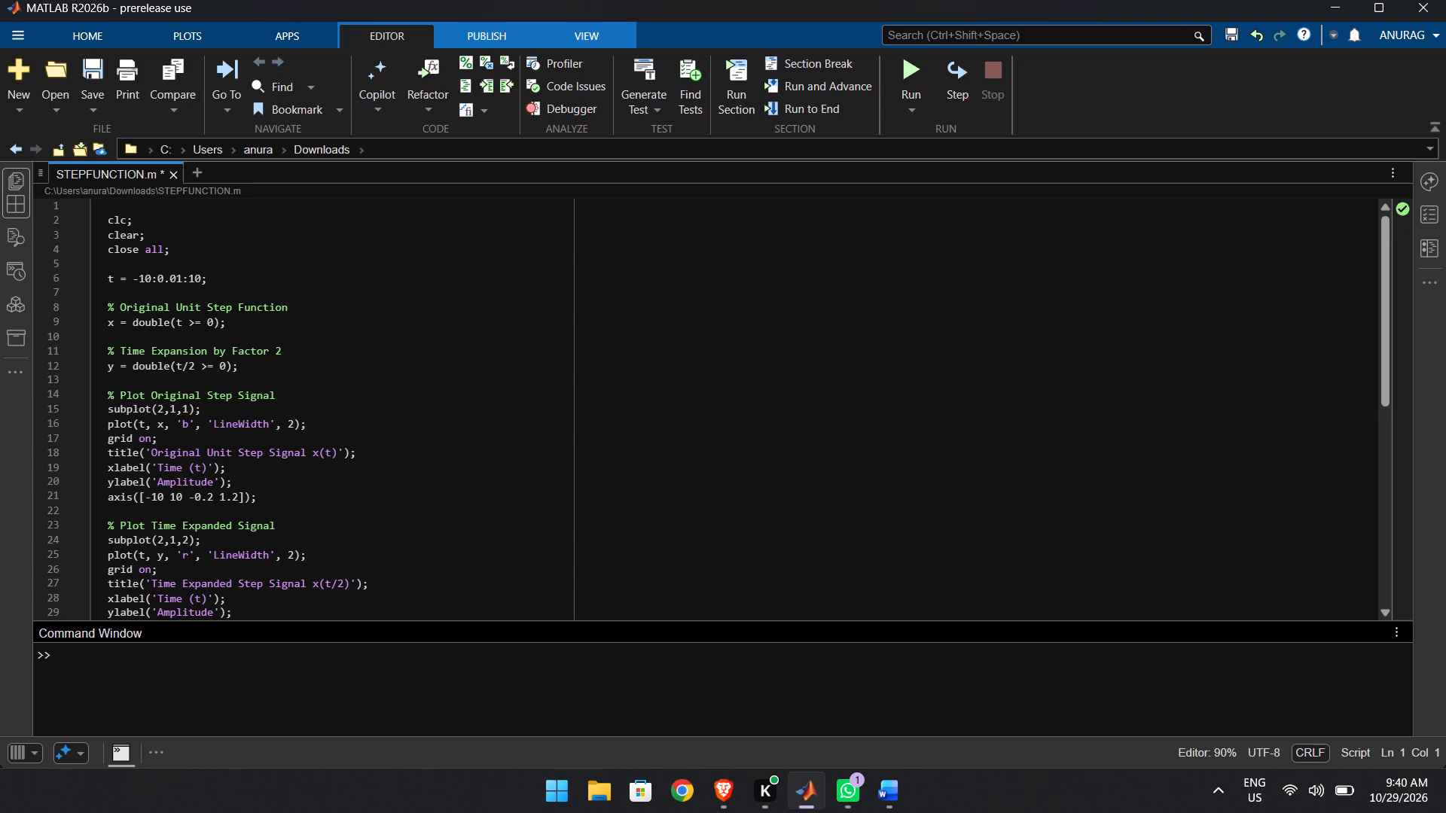
pyautogui.press('Down')
pyautogui.press('BackSpace')
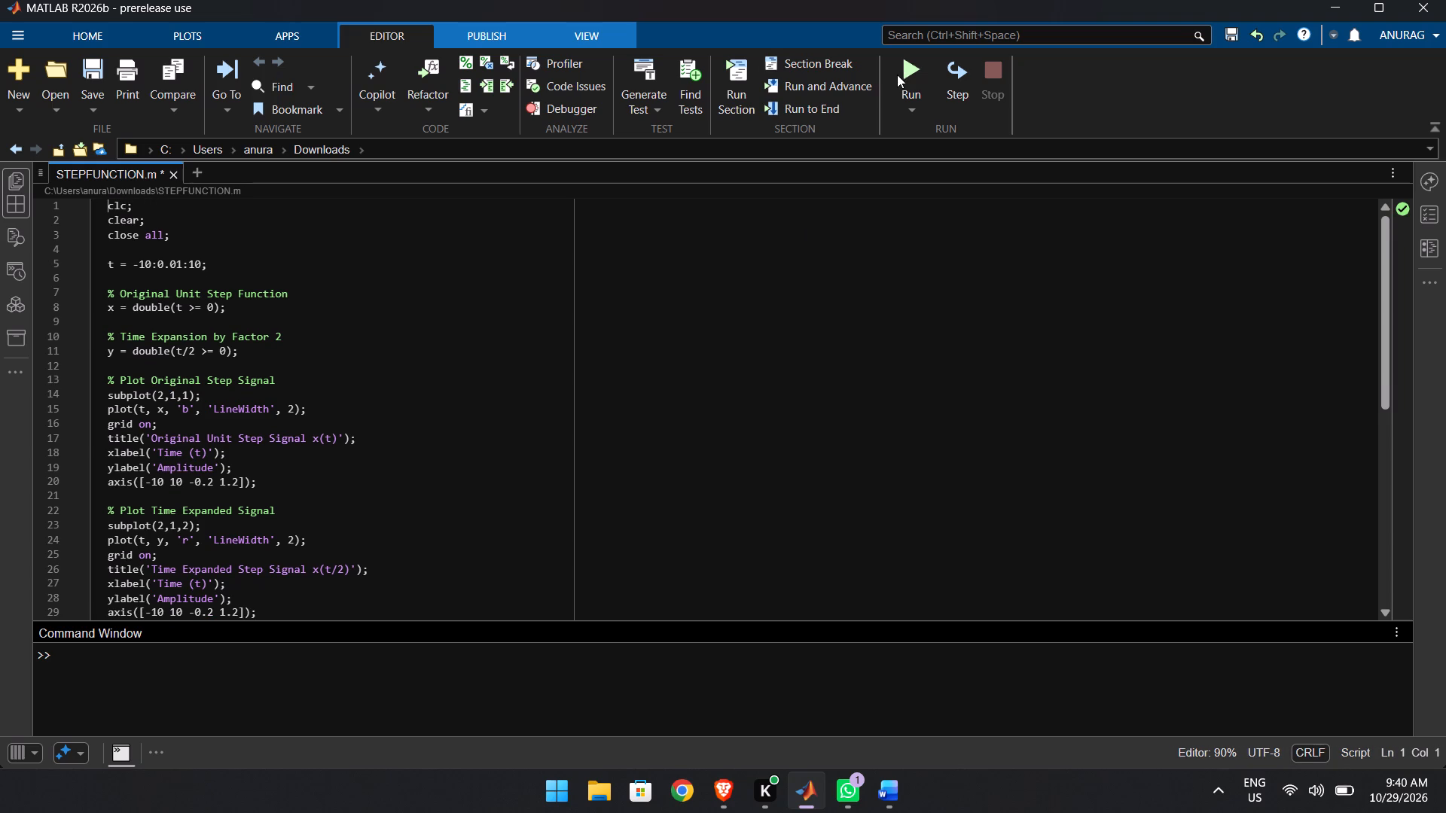
# Run the new script and examine the original and time-expanded unit step signal plots.
pyautogui.click(902, 71)
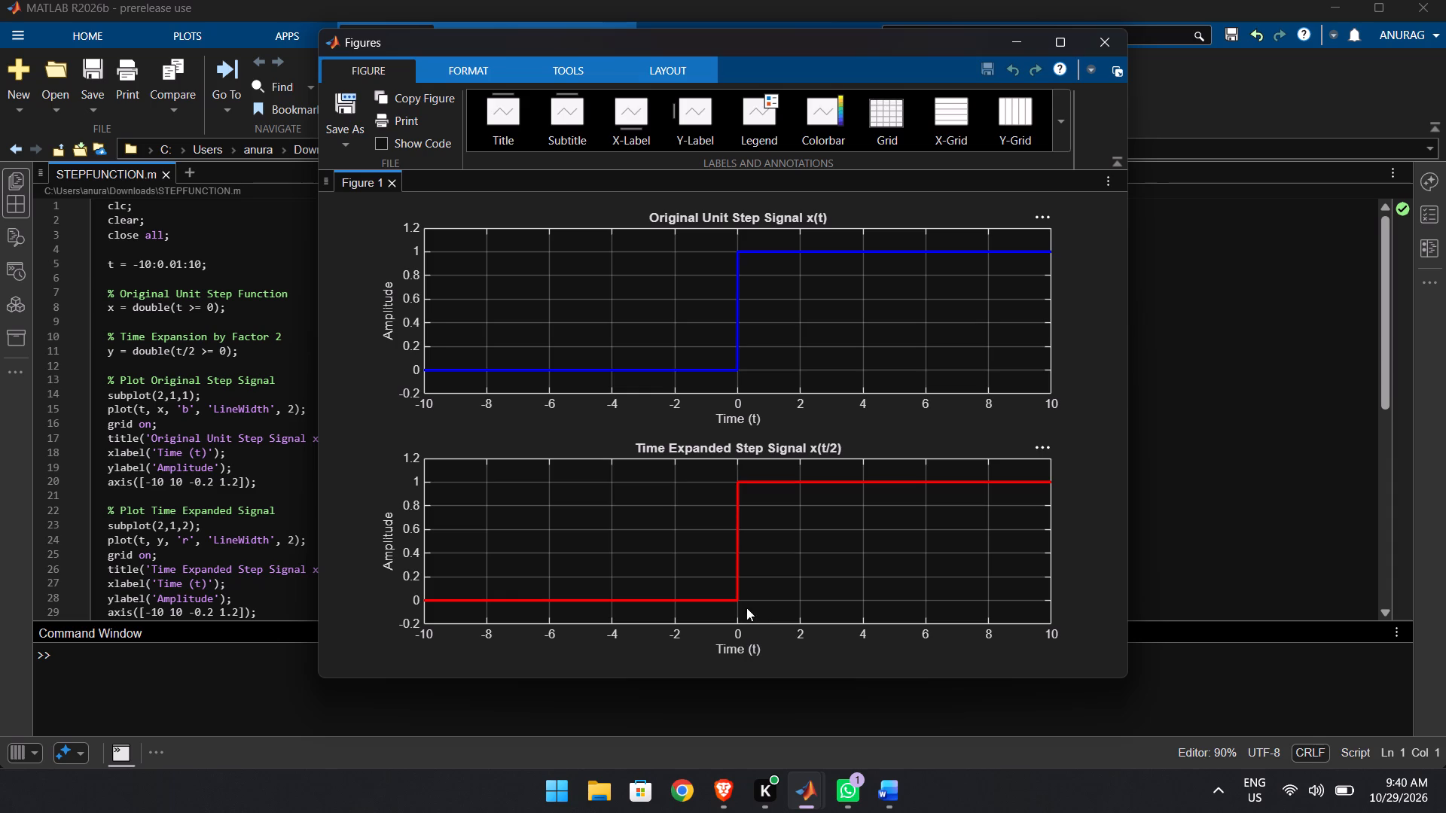
pyautogui.hscroll(2, 767, 474)
pyautogui.hscroll(-1, 761, 499)
pyautogui.hscroll(-1, 445, 498)
pyautogui.scroll(-1, 436, 511)
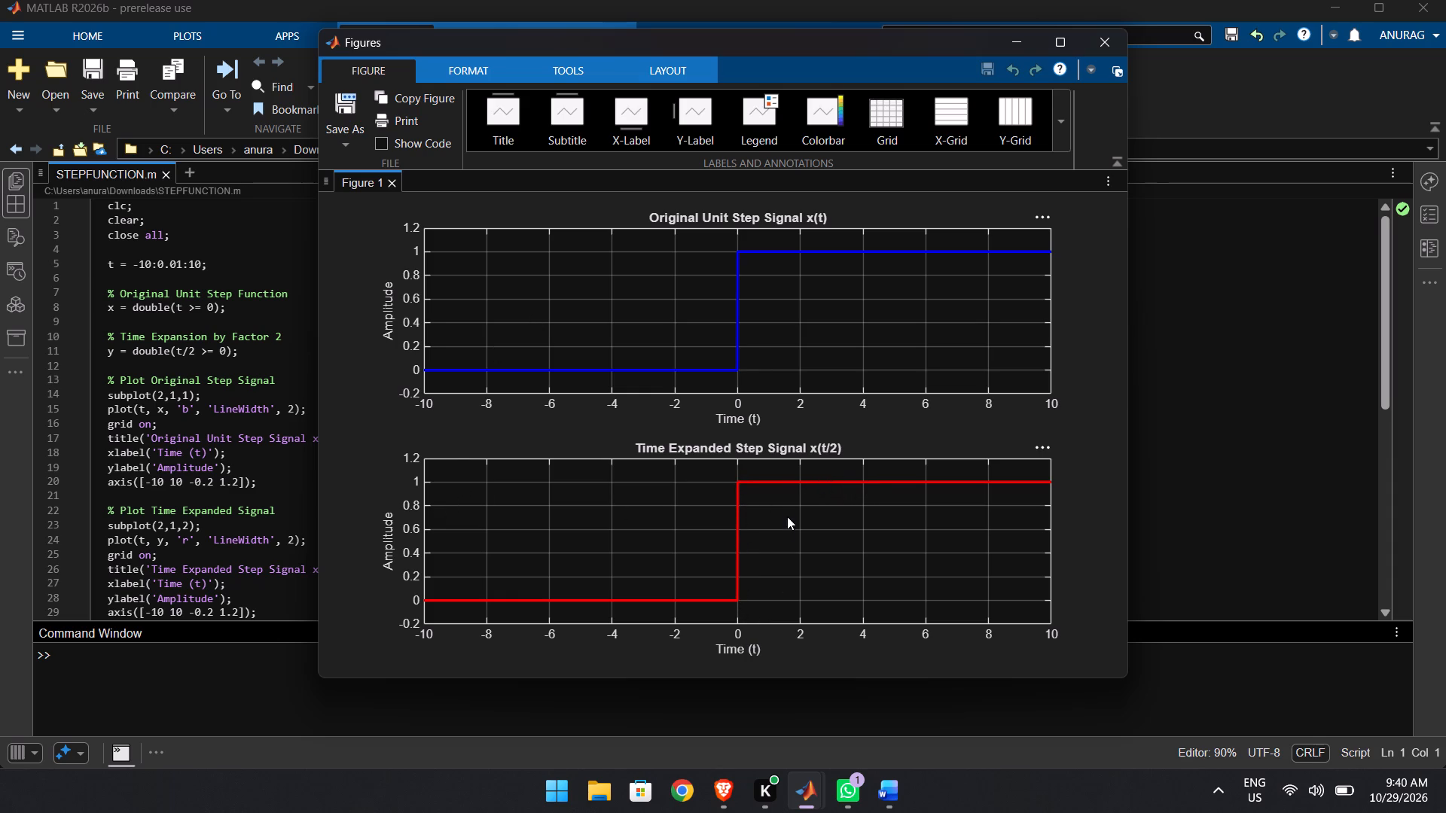
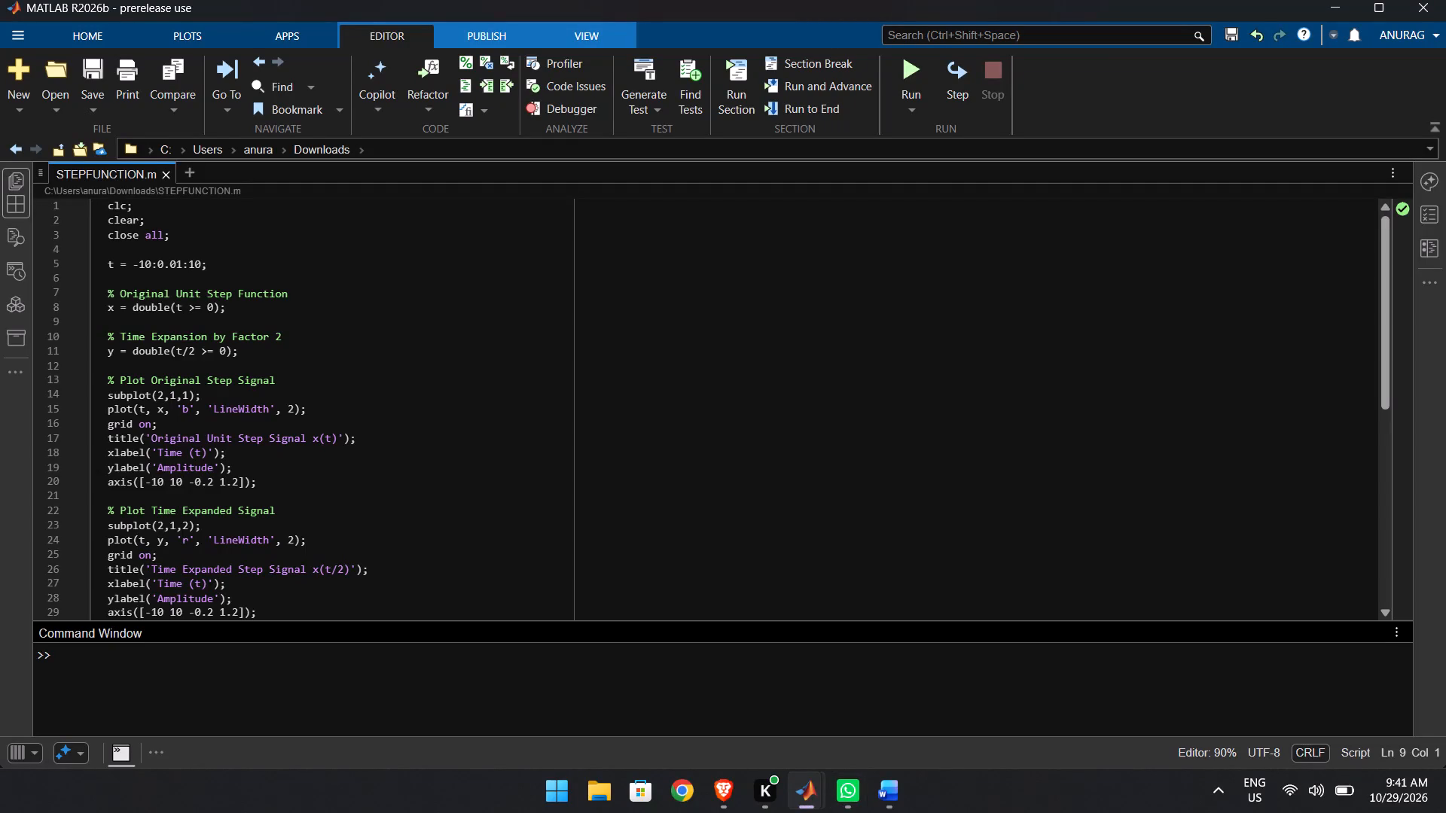
# Replace all code in STEPFUNCTION.m with the copied script plotting u(t) and u(t/2), and run it.
pyautogui.hotkey('ctrl', 'a')
pyautogui.hotkey('ctrl', 'v')
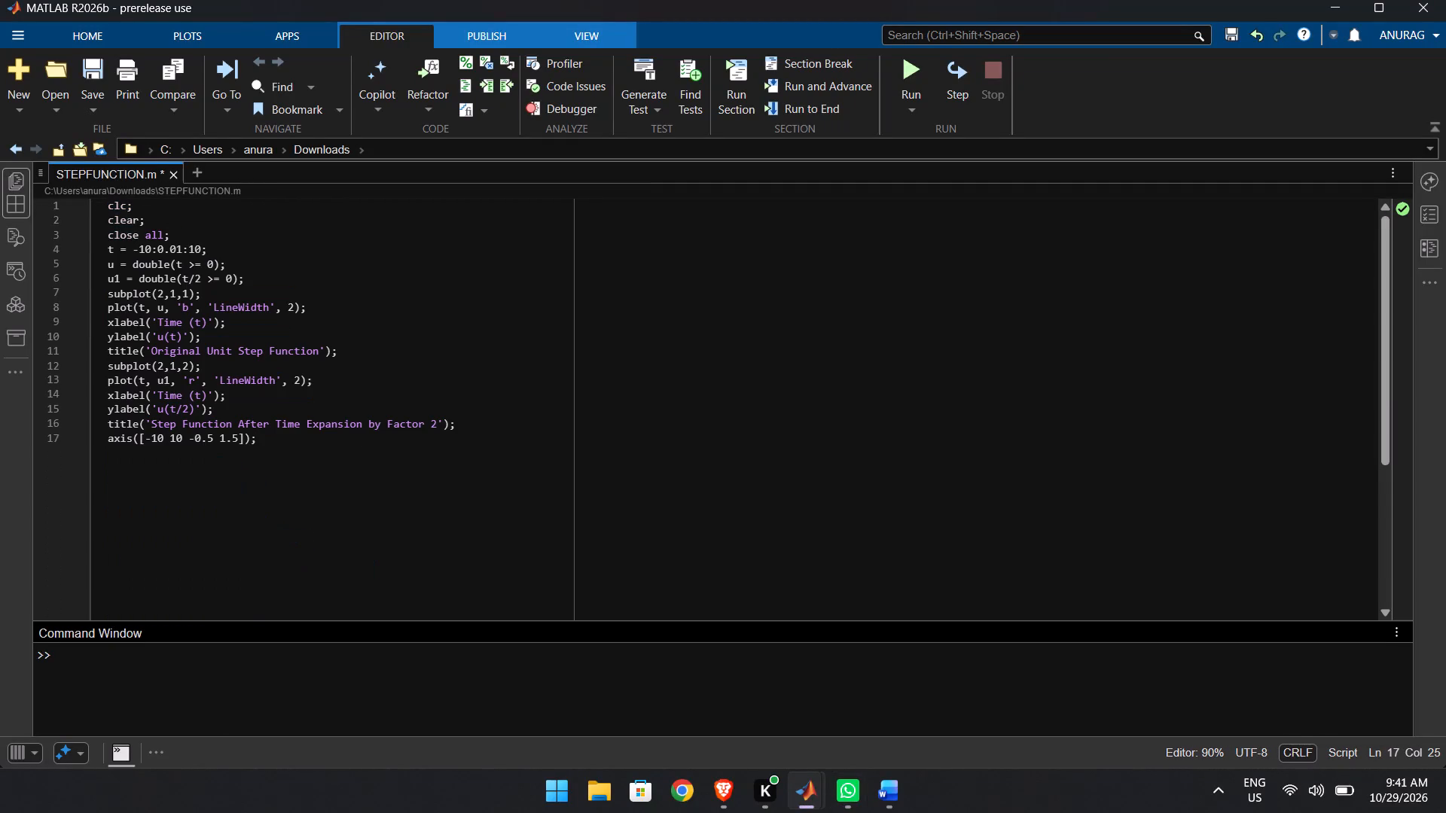
pyautogui.click(914, 77)
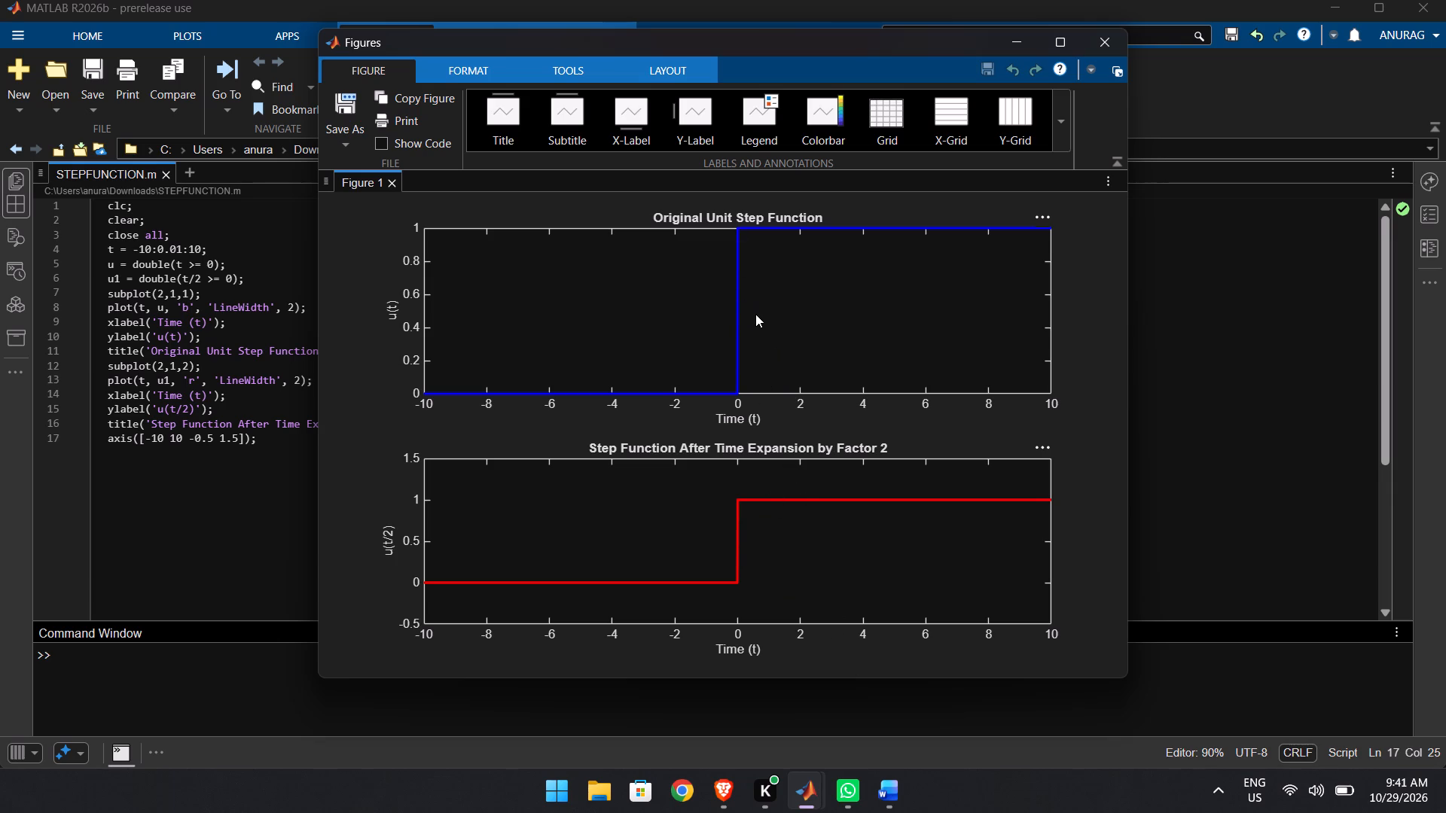
# Capture a screen snip of the figure's two plots, the original step function and its time expansion by factor 2.
pyautogui.press('2')
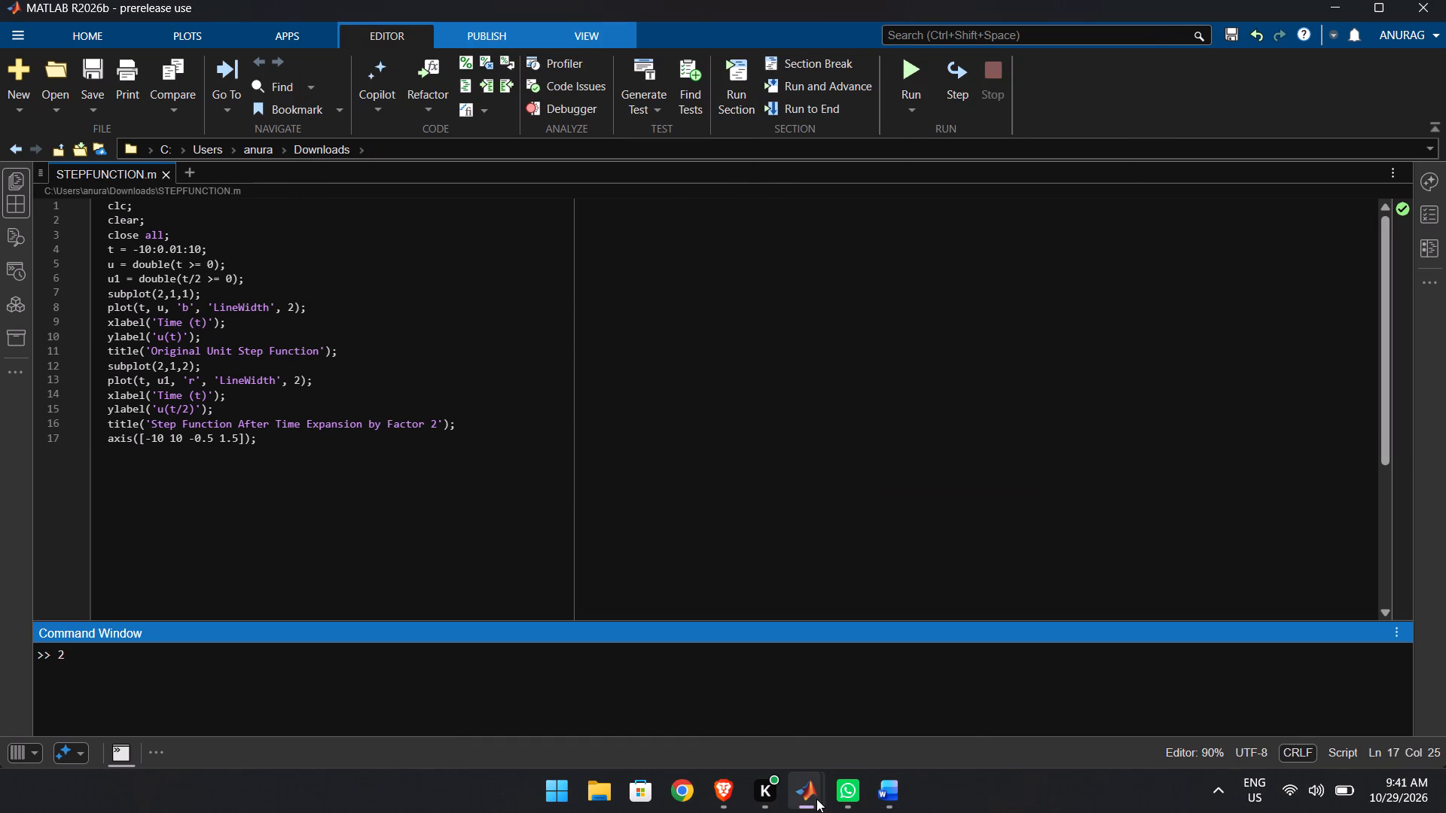
pyautogui.click(896, 707)
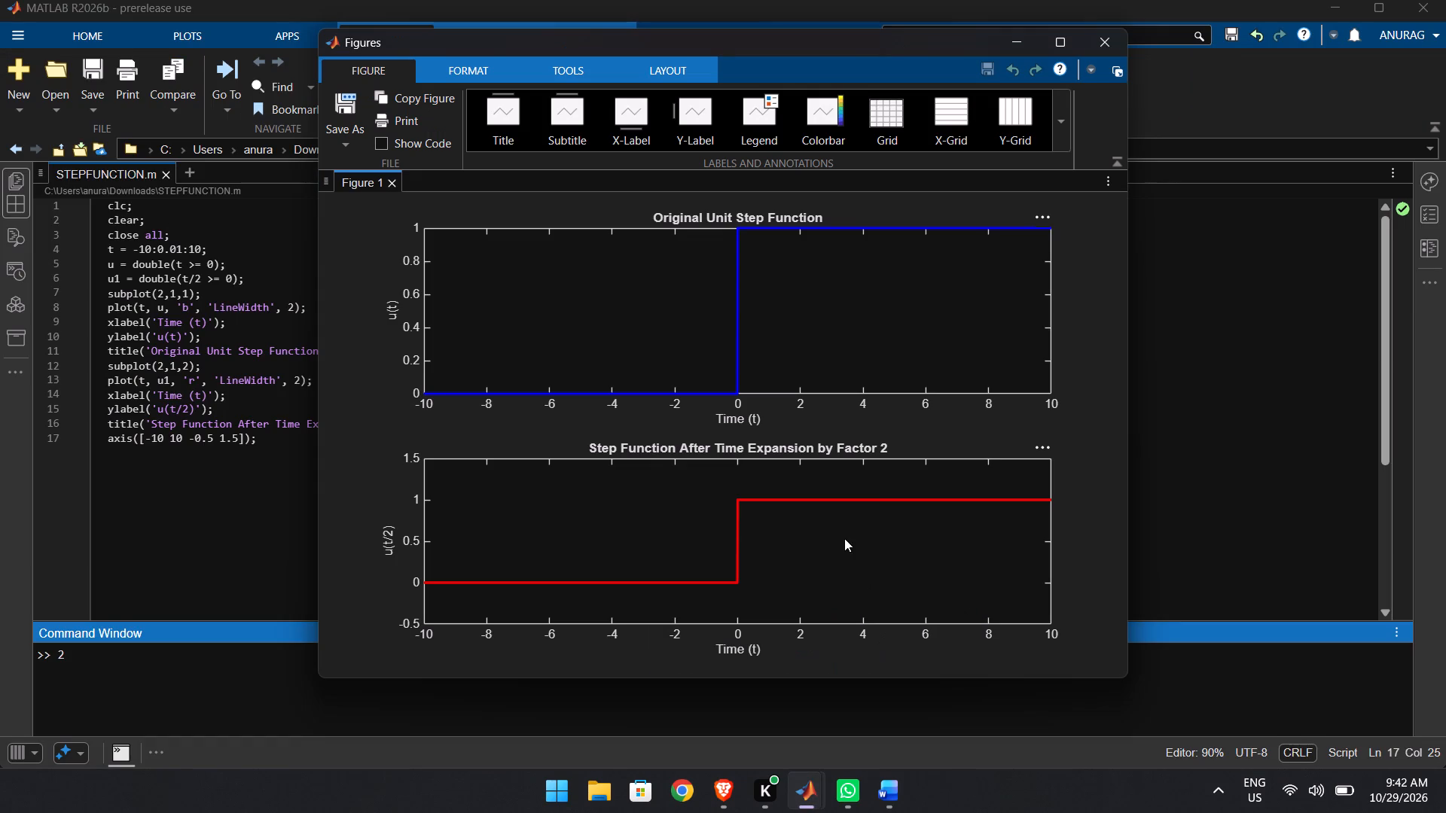
pyautogui.press('shift+super+s')
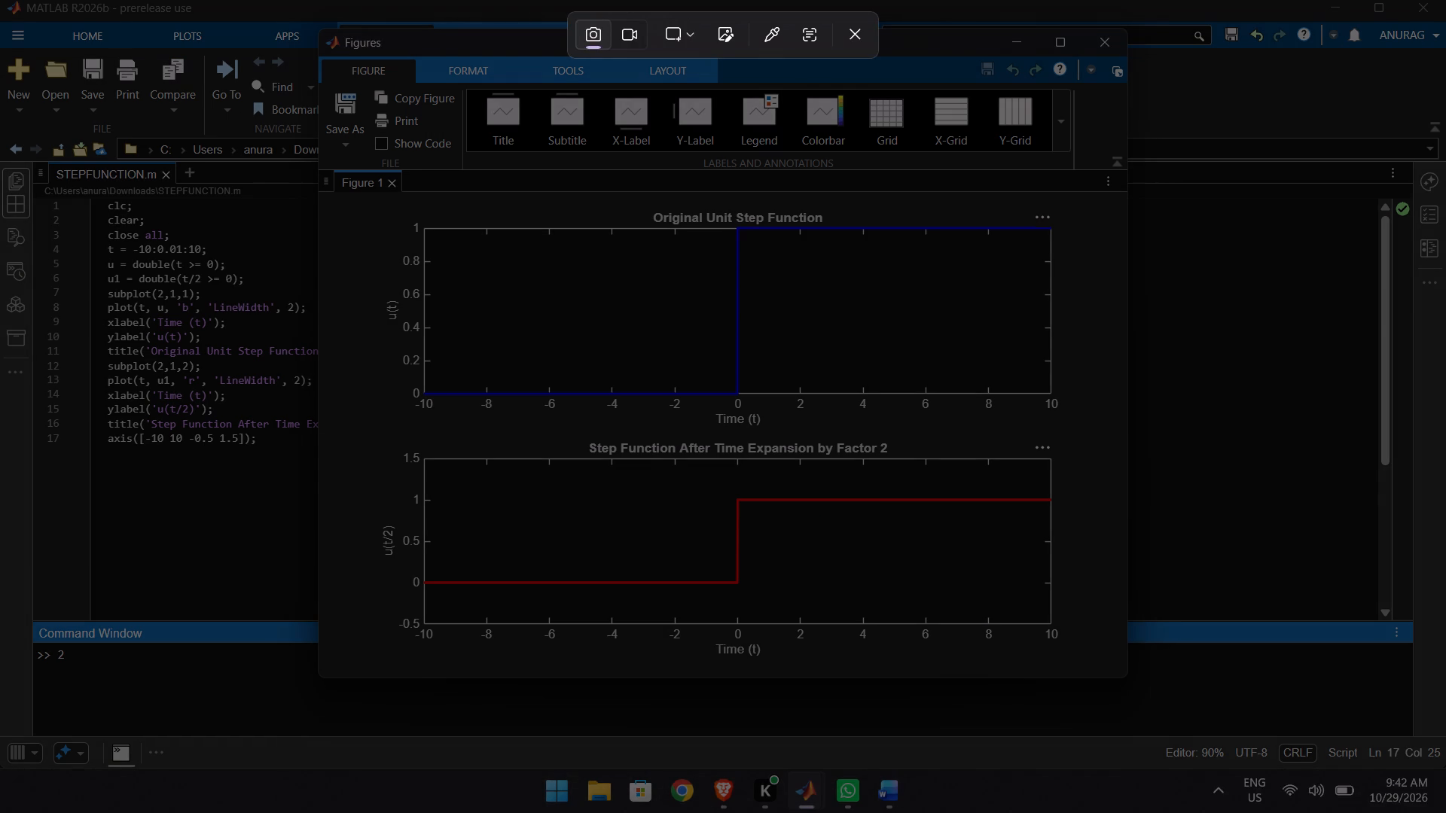
pyautogui.moveTo(333, 198); pyautogui.dragTo(1109, 687)
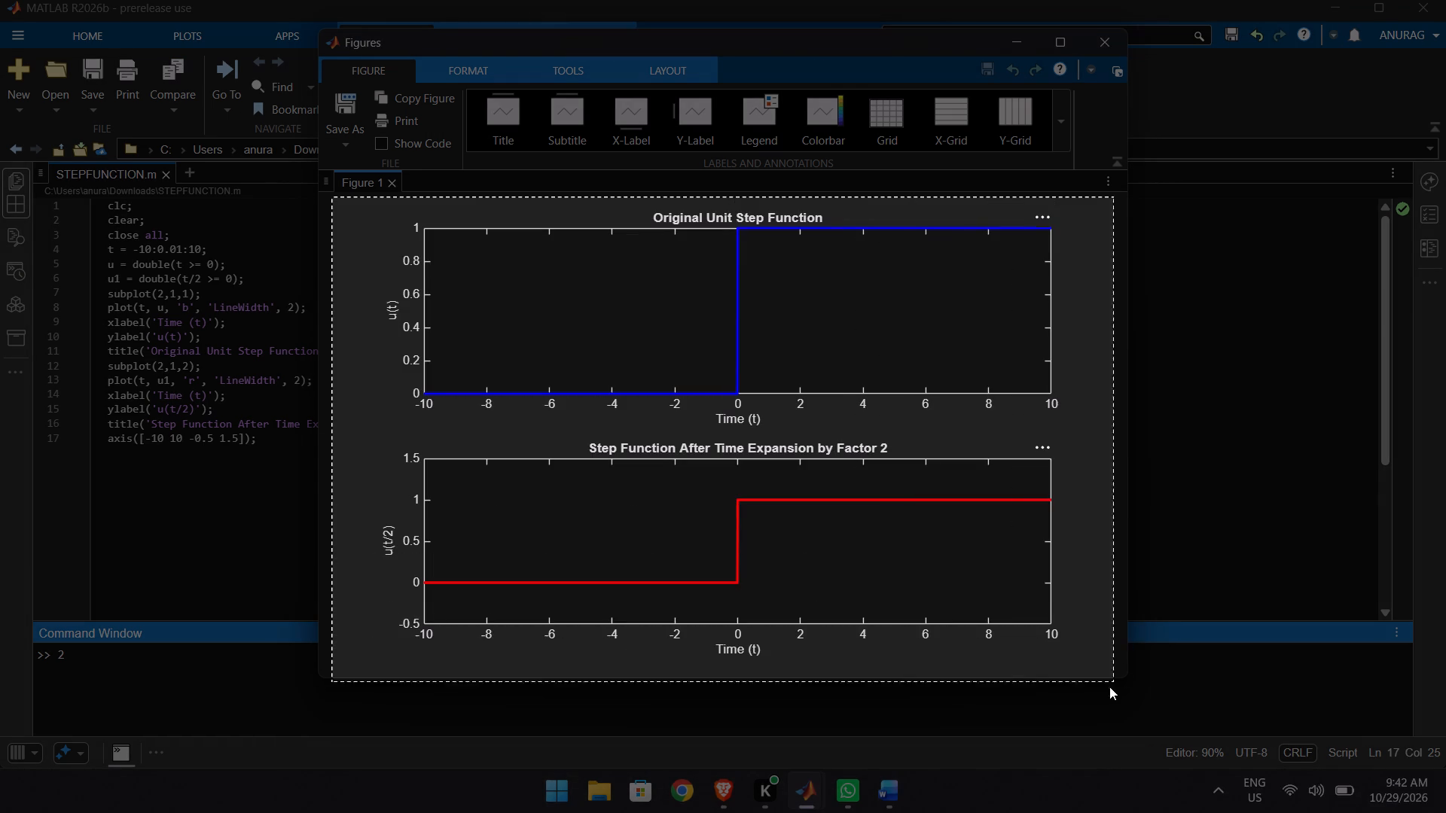
pyautogui.moveTo(1109, 687); pyautogui.dragTo(1088, 667)
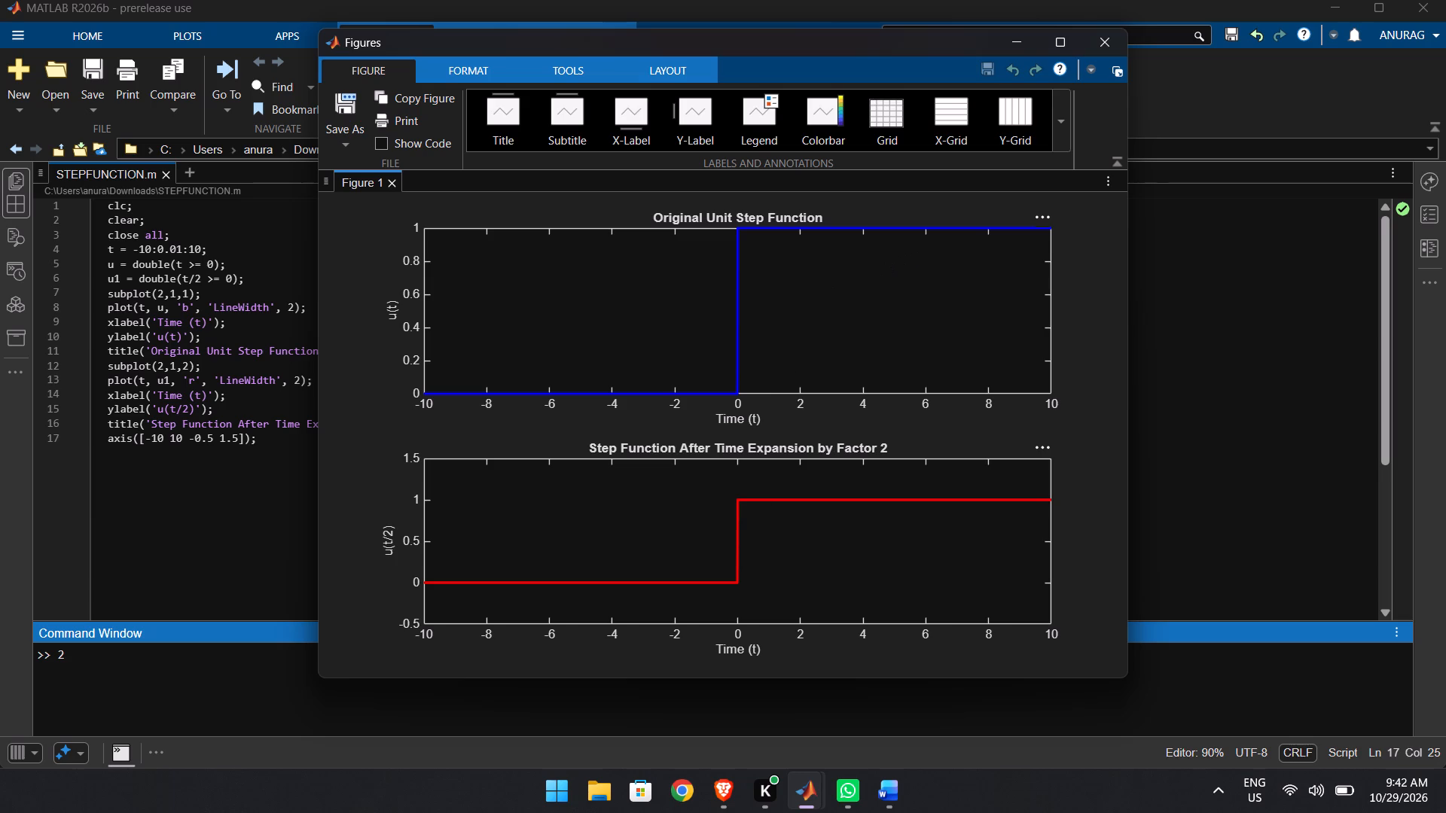
# Close the figure window and copy the entire STEPFUNCTION.m script for item 3, time expansion by 2, in the Word report.
pyautogui.click(1101, 38)
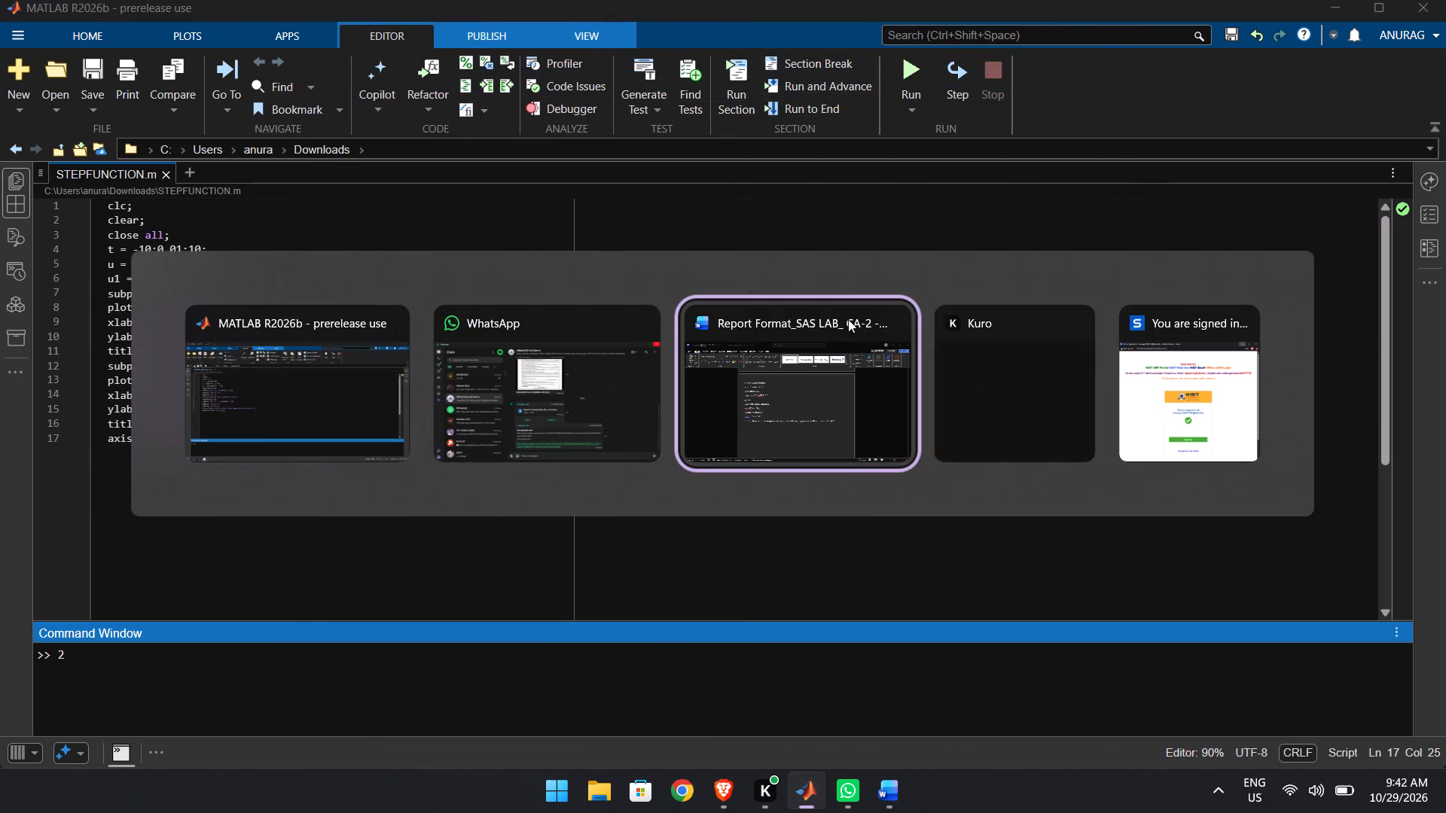
pyautogui.scroll(-1, 721, 553)
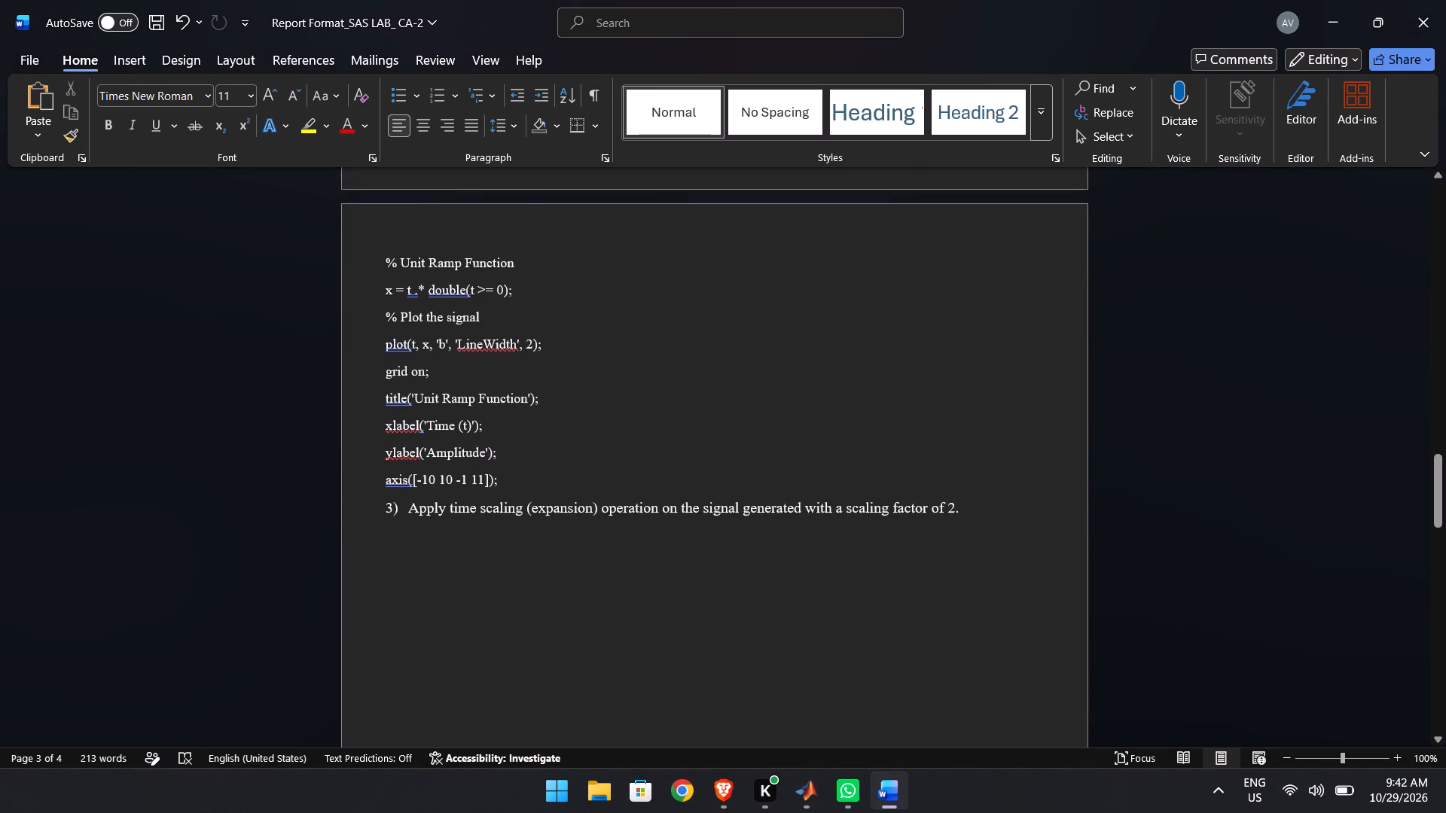
pyautogui.moveTo(301, 481); pyautogui.dragTo(103, 211)
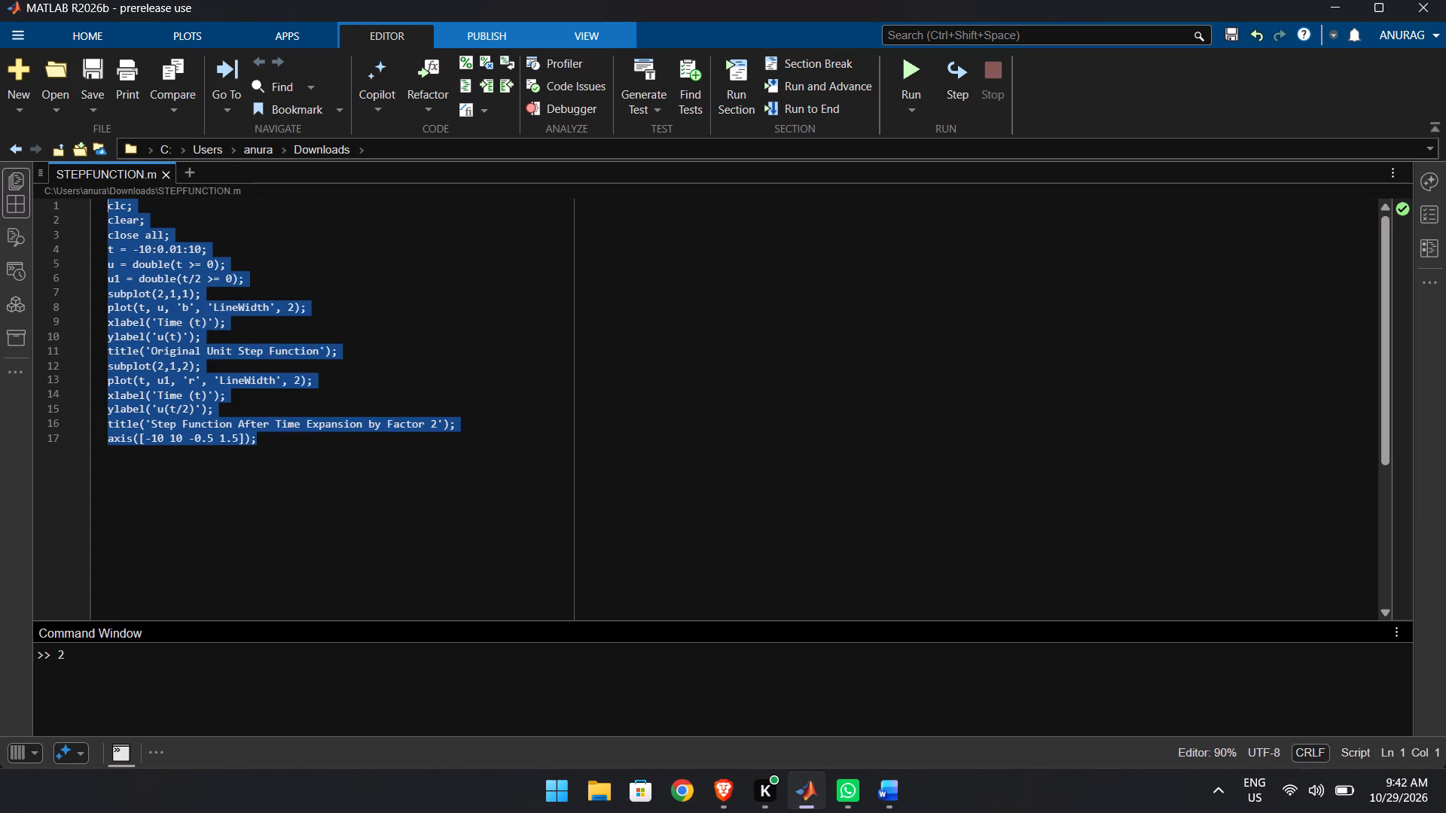
pyautogui.hotkey('ctrl', 'c')
pyautogui.click(227, 516)
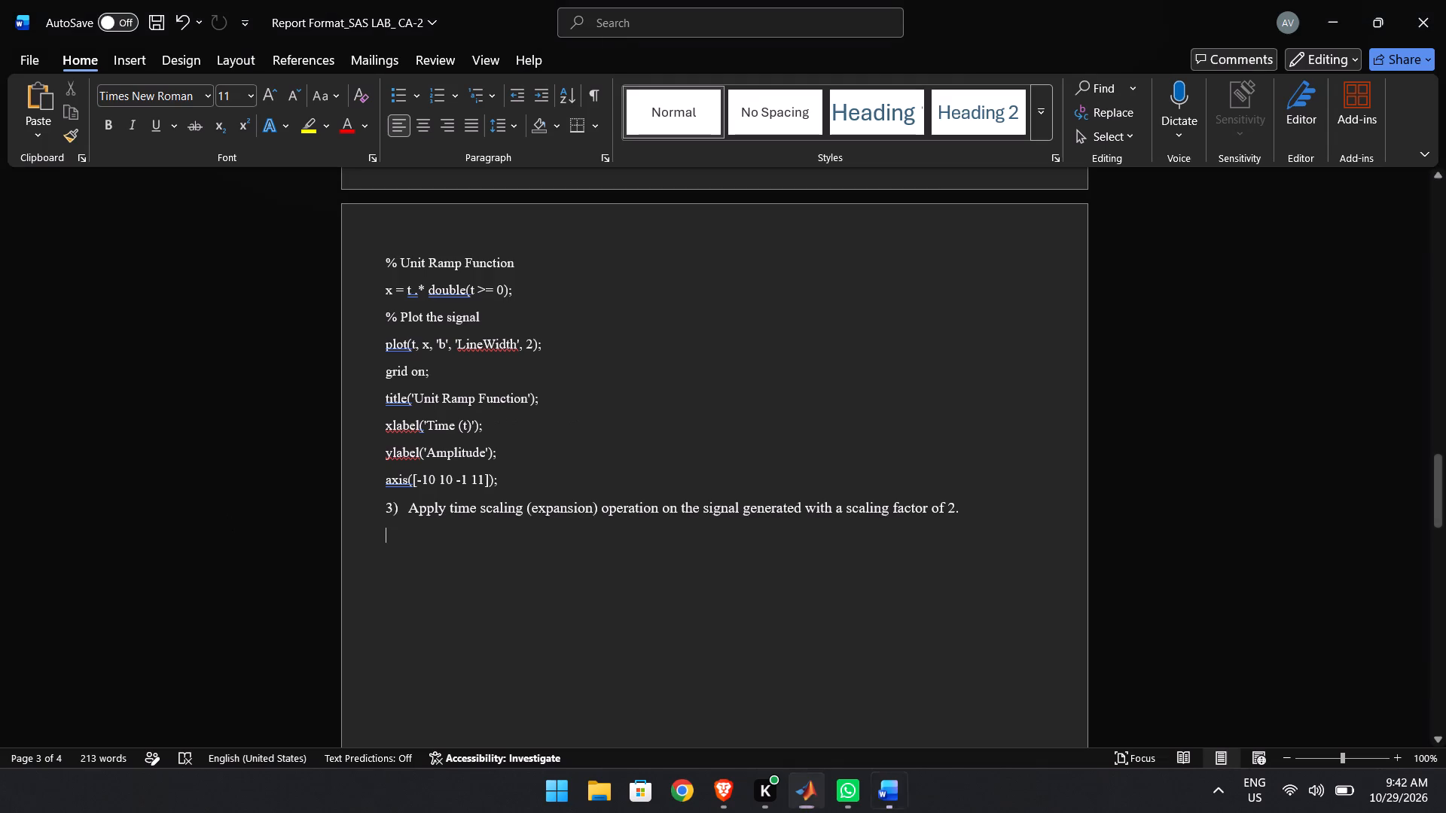
# In the Word report, paste the MATLAB script under item 3 on time scaling, with a blank line between them.
pyautogui.hotkey('ctrl', 'v')
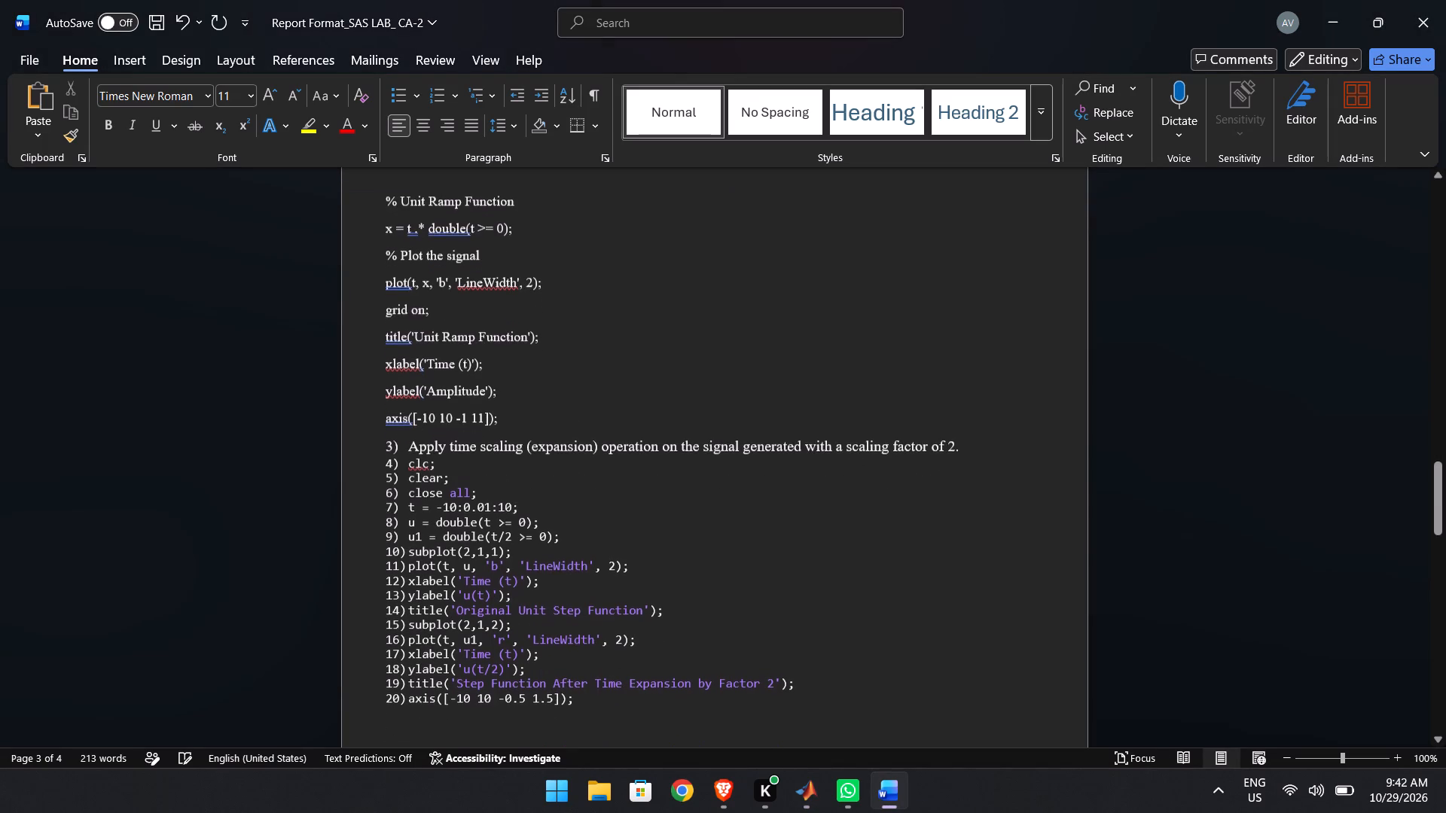
pyautogui.click(963, 446)
pyautogui.press('Return')
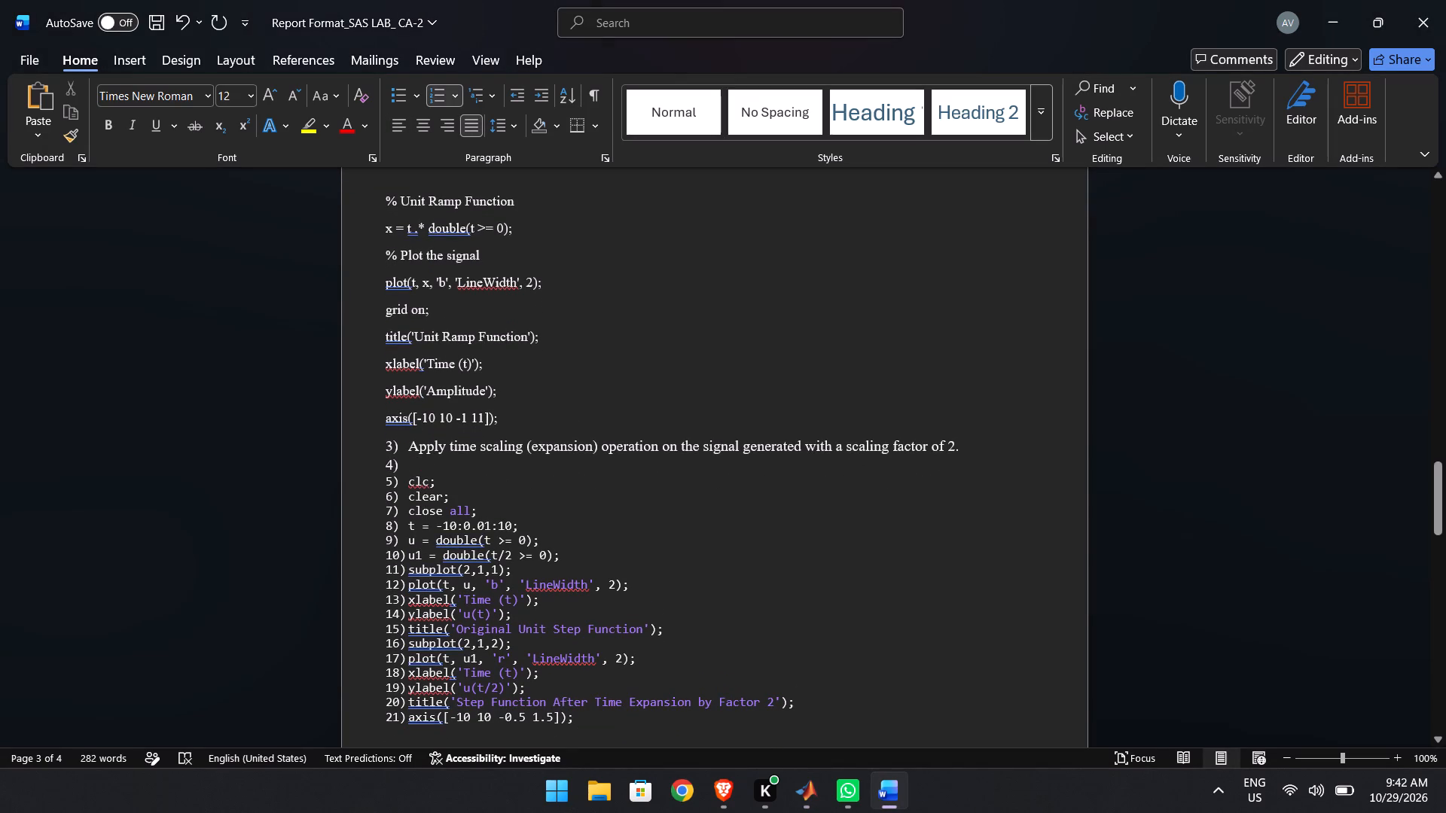
pyautogui.press('BackSpace')
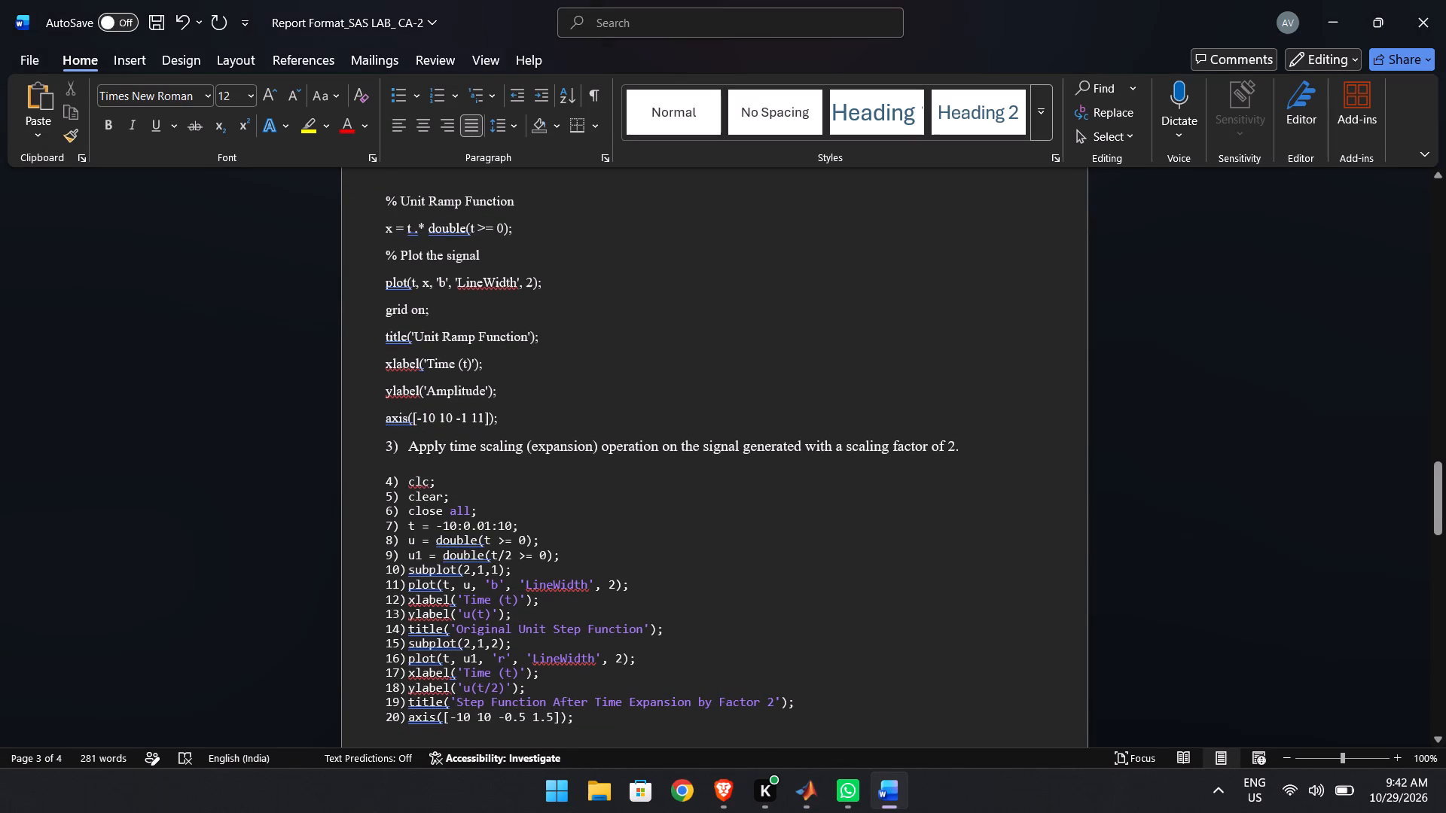
# Remove the automatic list numbering from every line of the pasted script, from clc; through the final axis line.
pyautogui.click(401, 469)
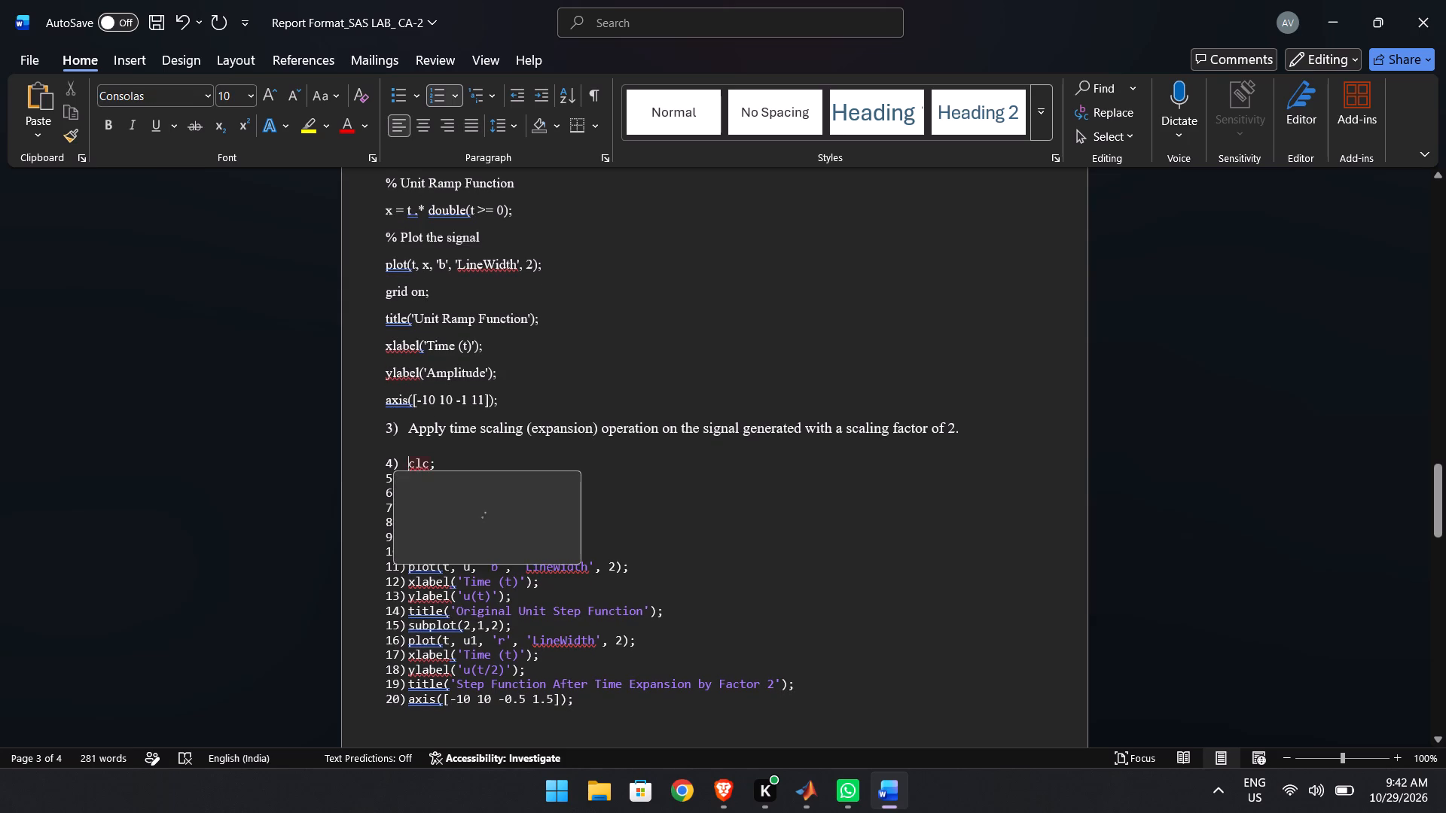
pyautogui.press('BackSpace')
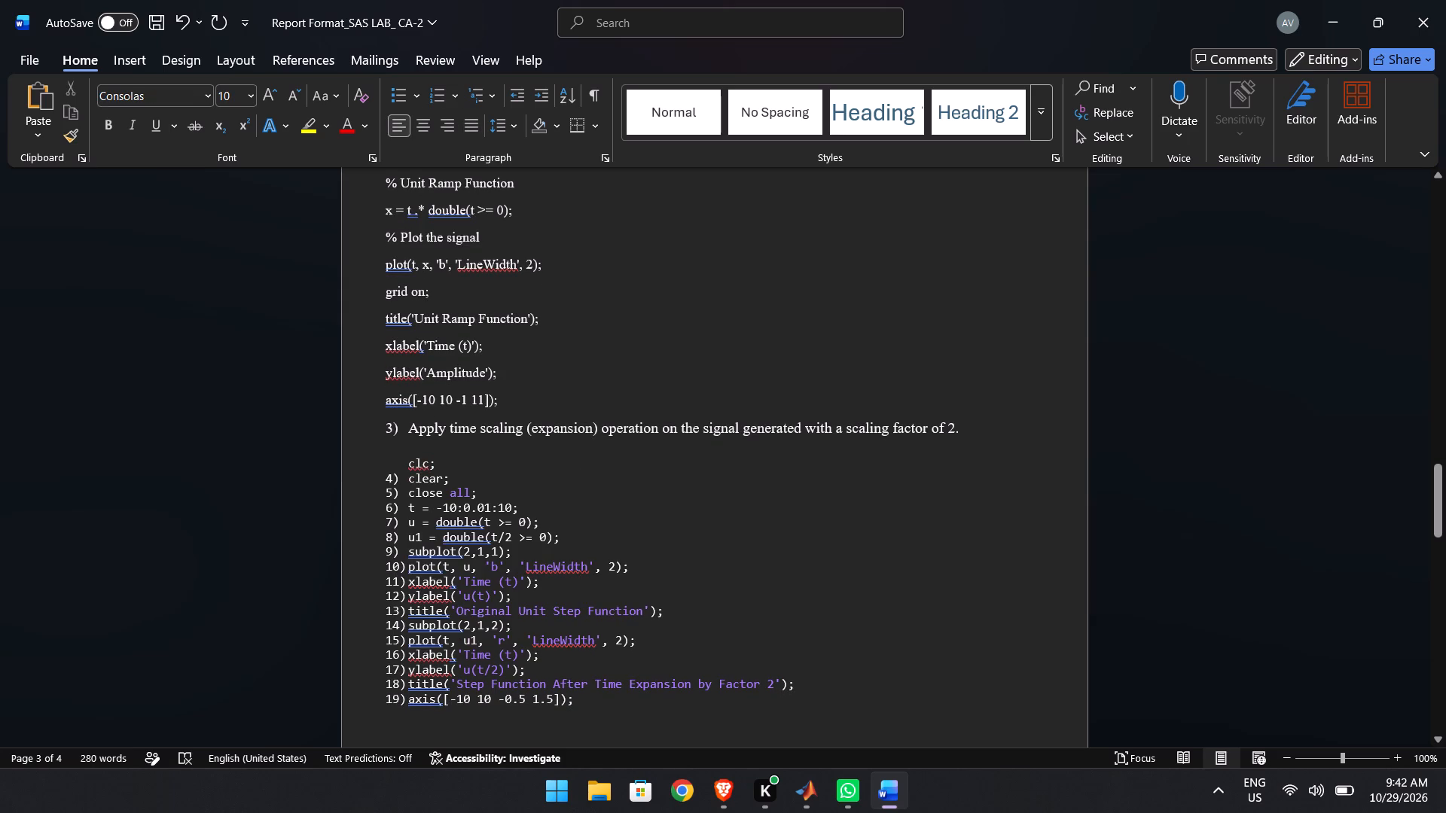
pyautogui.press('Down')
pyautogui.press('BackSpace')
pyautogui.press('Down')
pyautogui.press('BackSpace')
pyautogui.press('Down')
pyautogui.press('BackSpace')
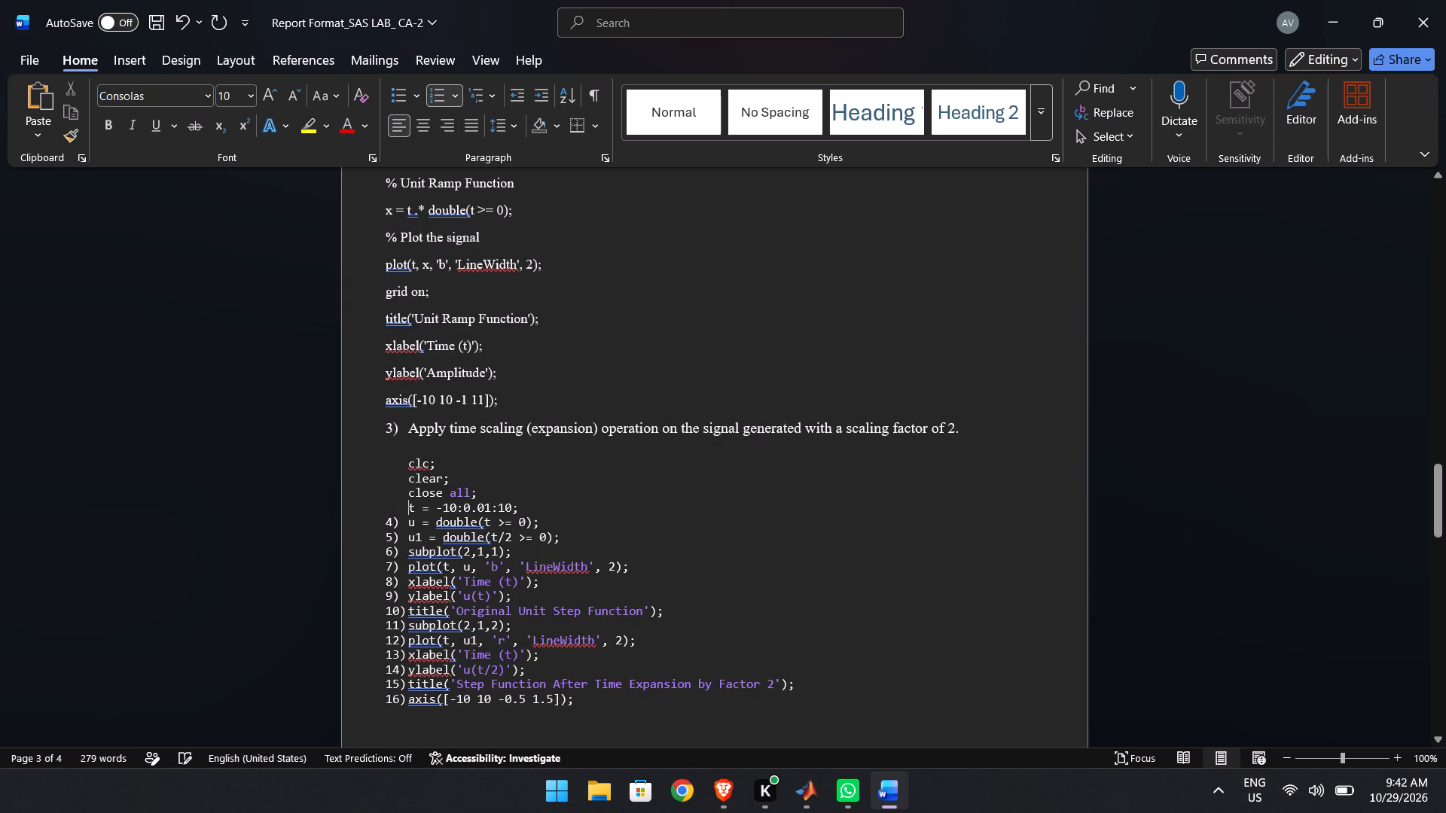
pyautogui.press('Down')
pyautogui.press('BackSpace')
pyautogui.press('Down')
pyautogui.press('BackSpace')
pyautogui.press('Down')
pyautogui.press('BackSpace')
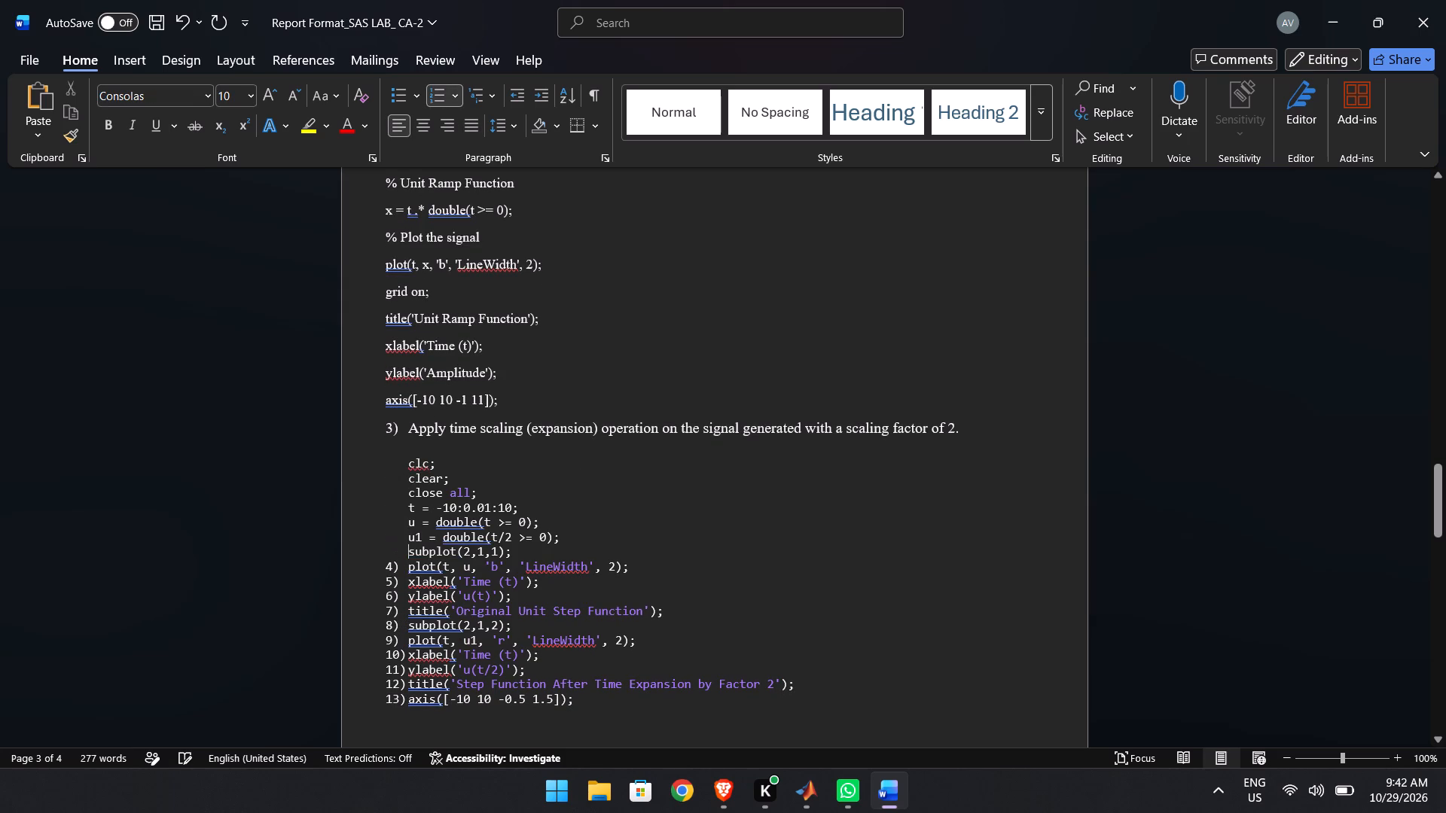
pyautogui.press('Down')
pyautogui.press('BackSpace')
pyautogui.press('Down')
pyautogui.press('BackSpace')
pyautogui.press('Down')
pyautogui.press('BackSpace')
pyautogui.press('Down')
pyautogui.press('BackSpace')
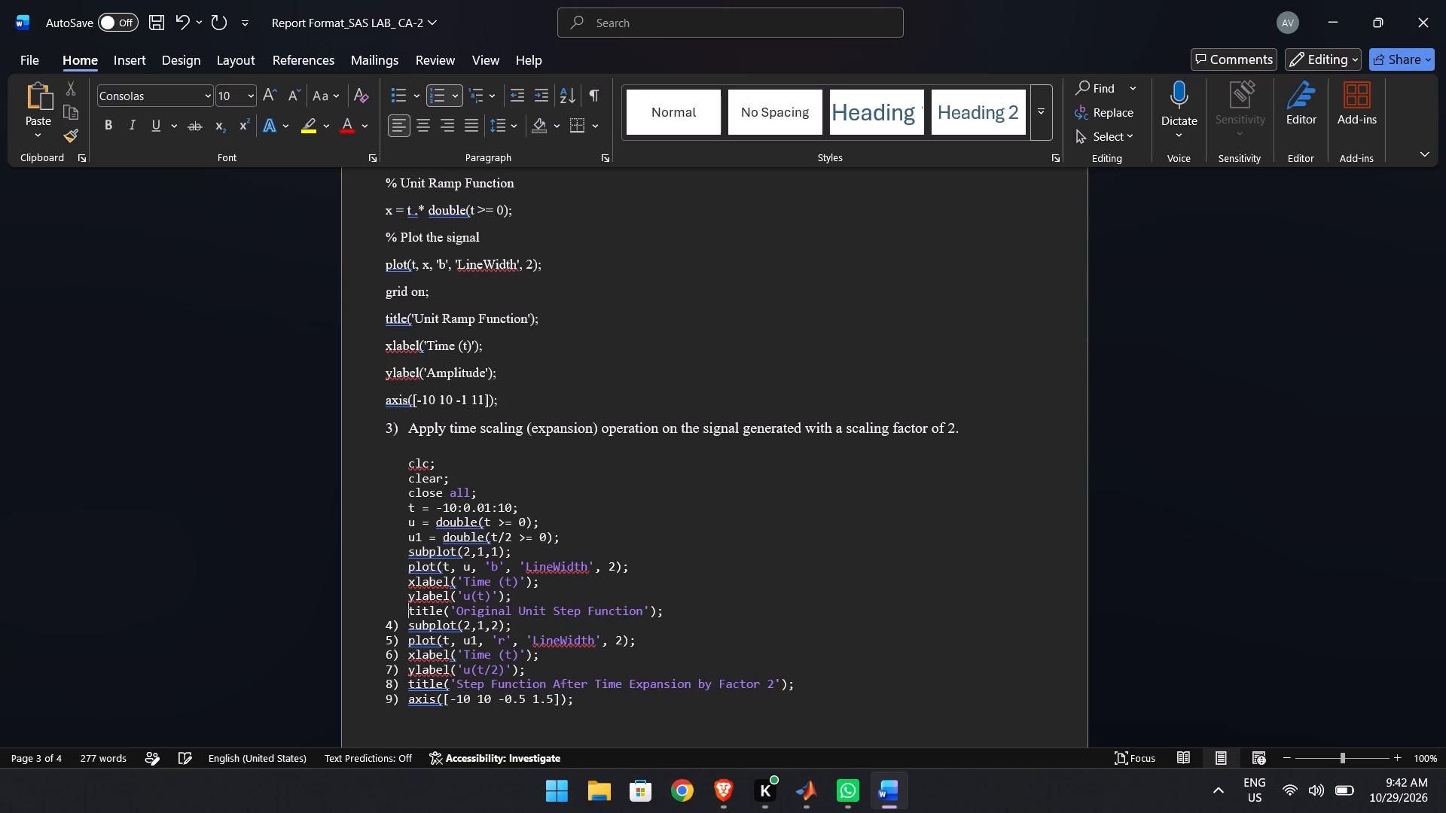
pyautogui.press('Down')
pyautogui.press('BackSpace')
pyautogui.press('Down')
pyautogui.press('BackSpace')
pyautogui.press('Down')
pyautogui.press('BackSpace')
pyautogui.press('Down')
pyautogui.press('BackSpace')
pyautogui.press('Down')
pyautogui.press('BackSpace')
pyautogui.press('Down')
pyautogui.press('Down')
pyautogui.press('Up')
pyautogui.press('BackSpace')
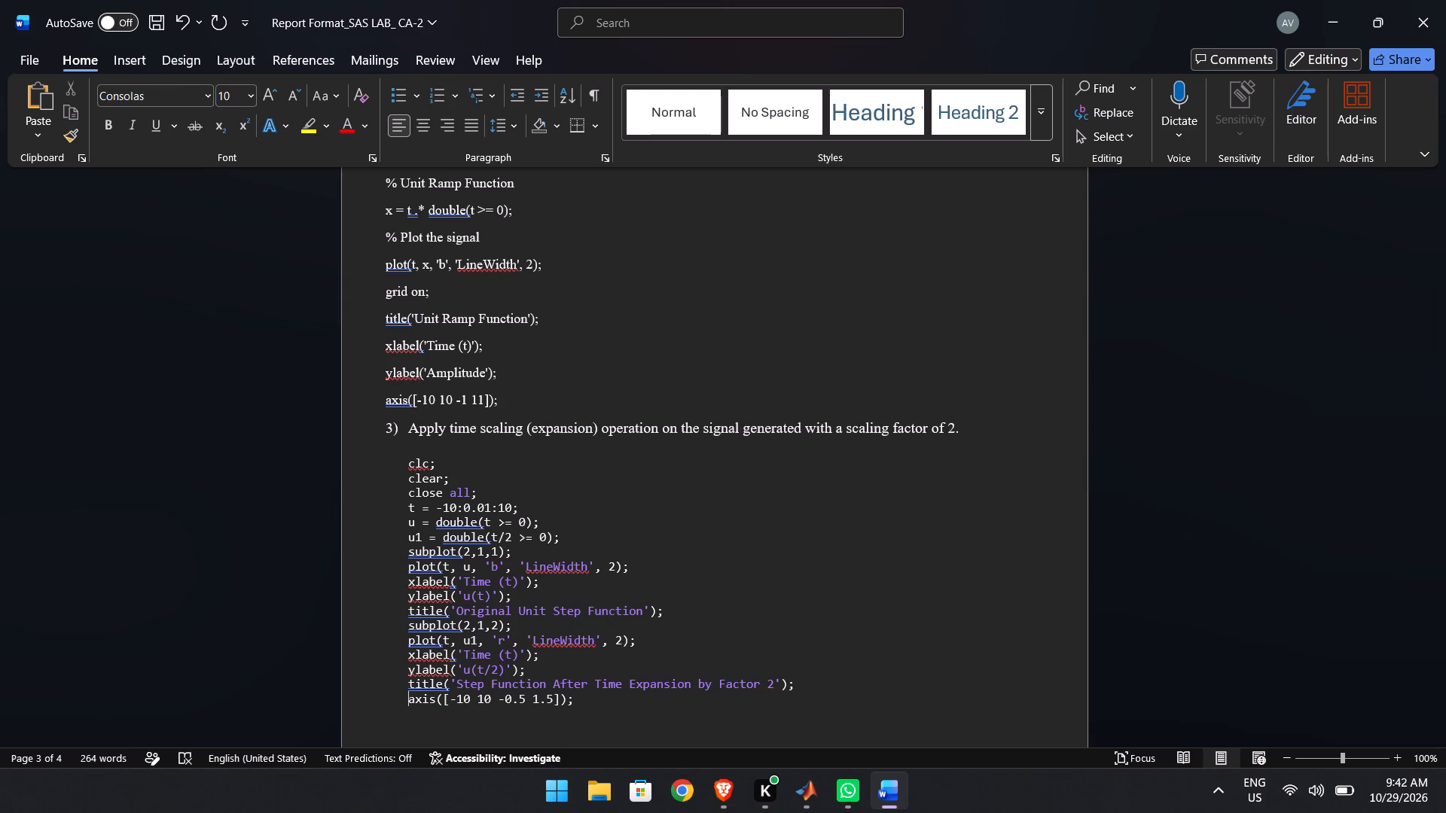
# Delete the old two-plot step signal picture under the "Curve / Figure:Step FUNCTION" heading.
pyautogui.scroll(-1, 545, 498)
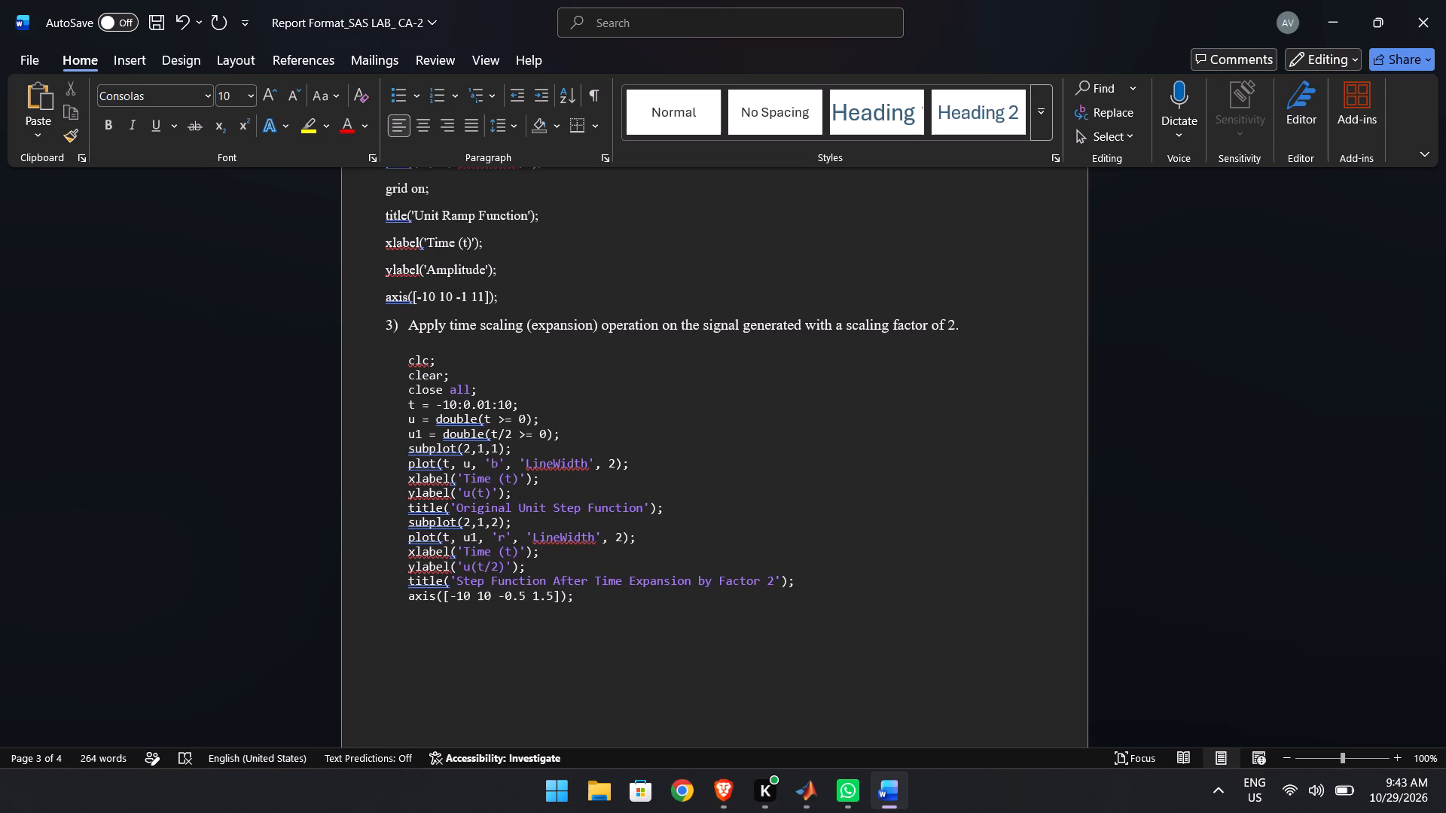
pyautogui.scroll(-1, 636, 623)
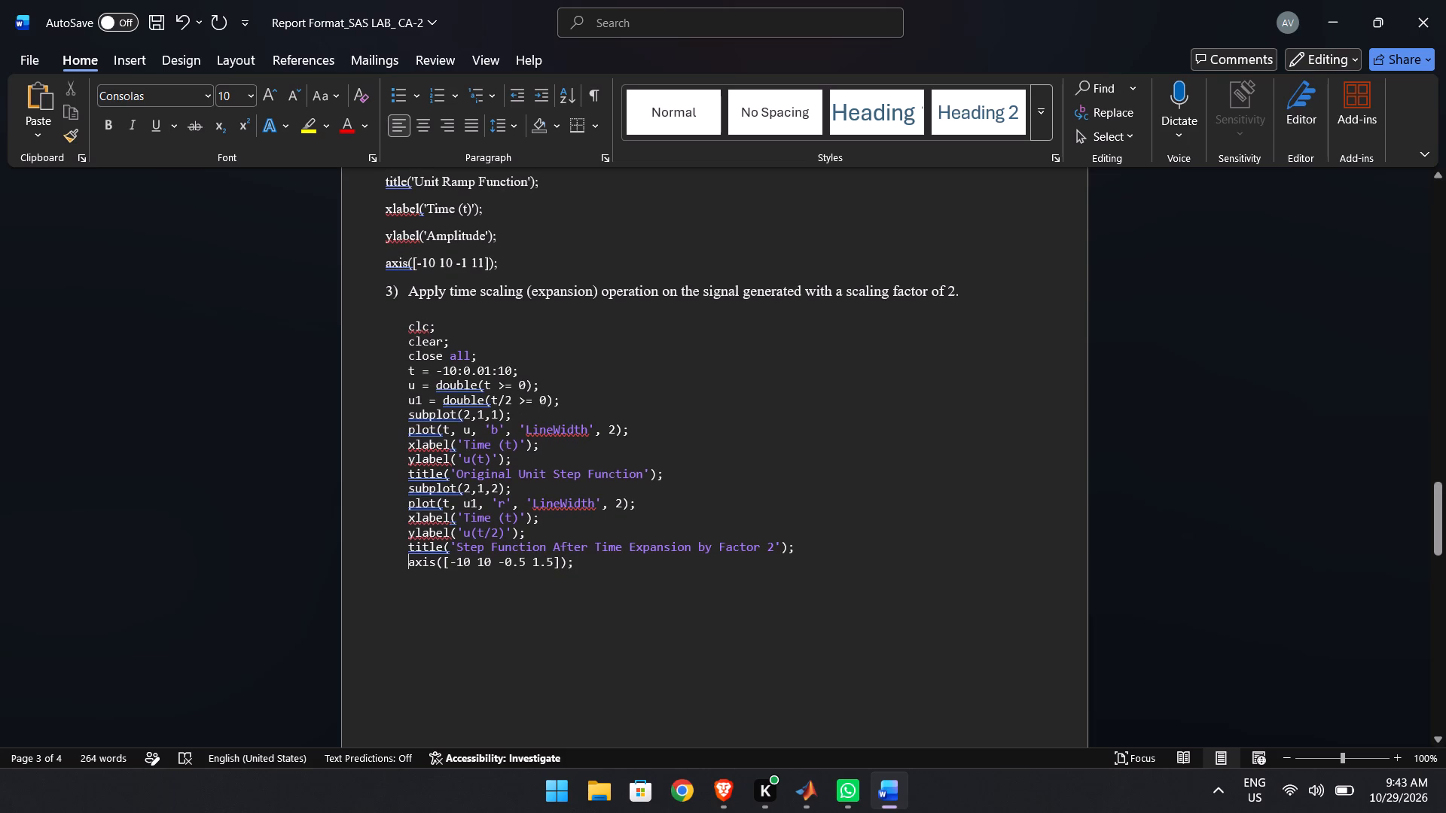
pyautogui.scroll(-3, 636, 623)
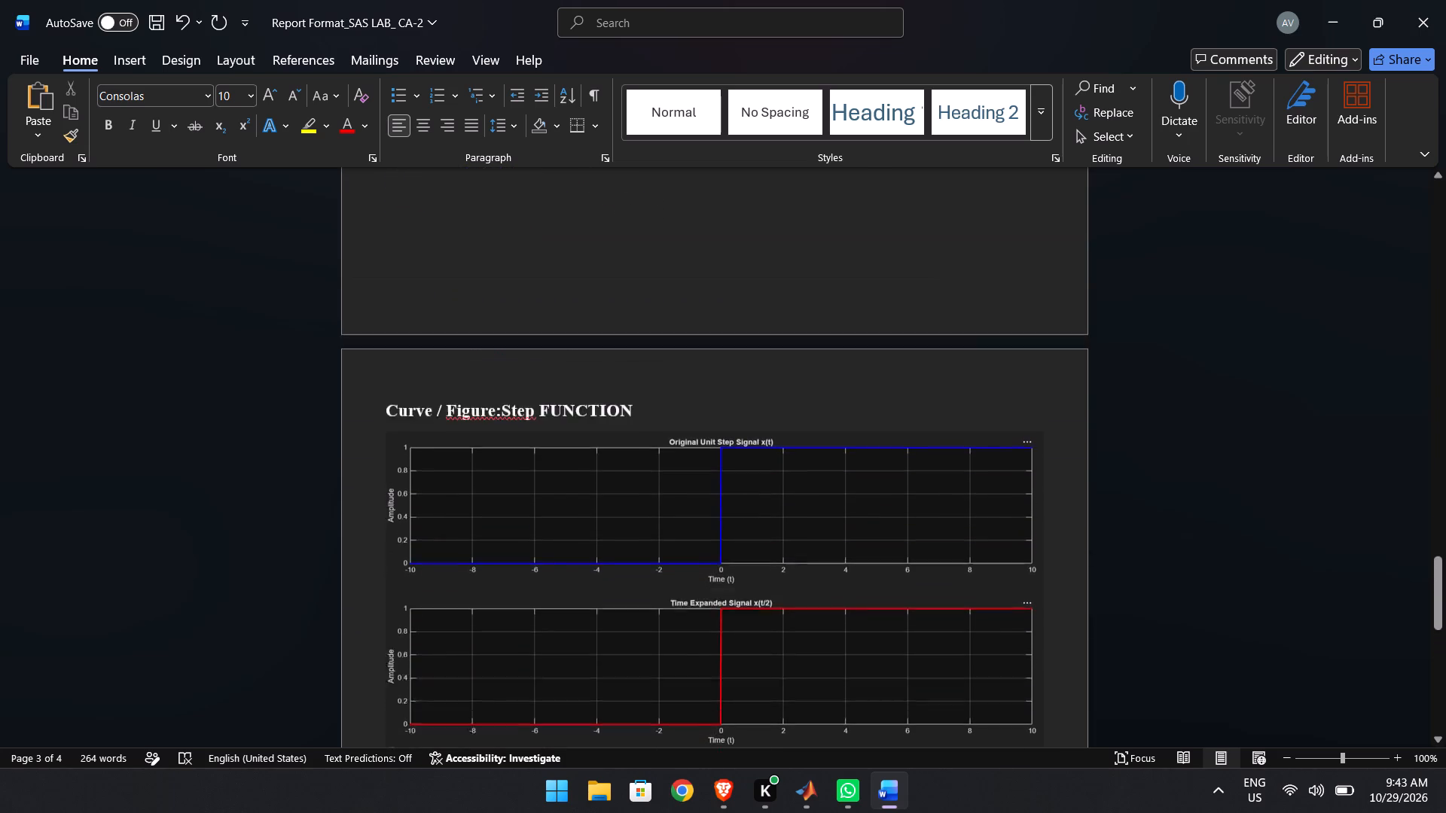
pyautogui.scroll(-1, 636, 623)
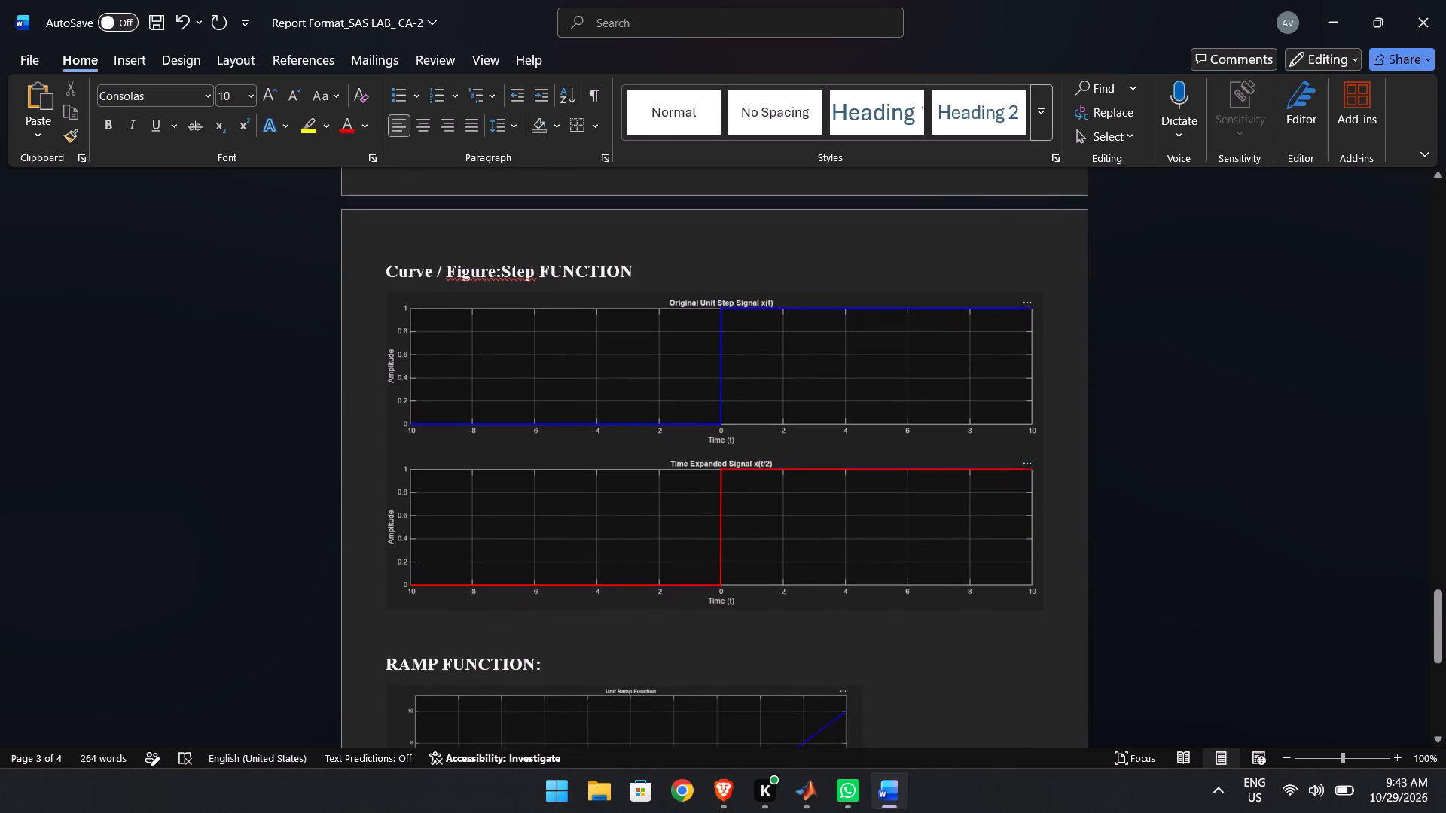
pyautogui.scroll(-1, 636, 623)
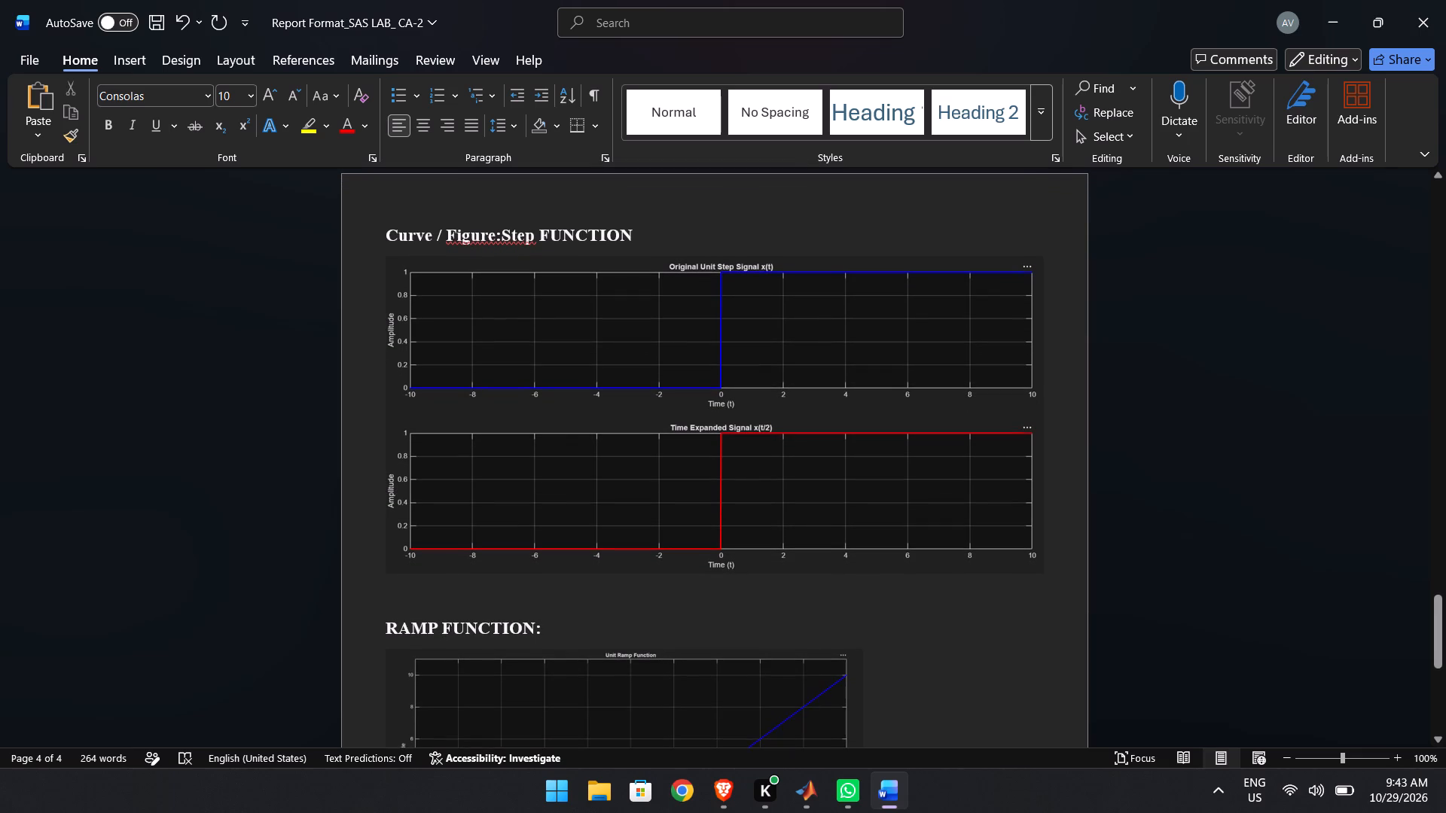
pyautogui.click(722, 532)
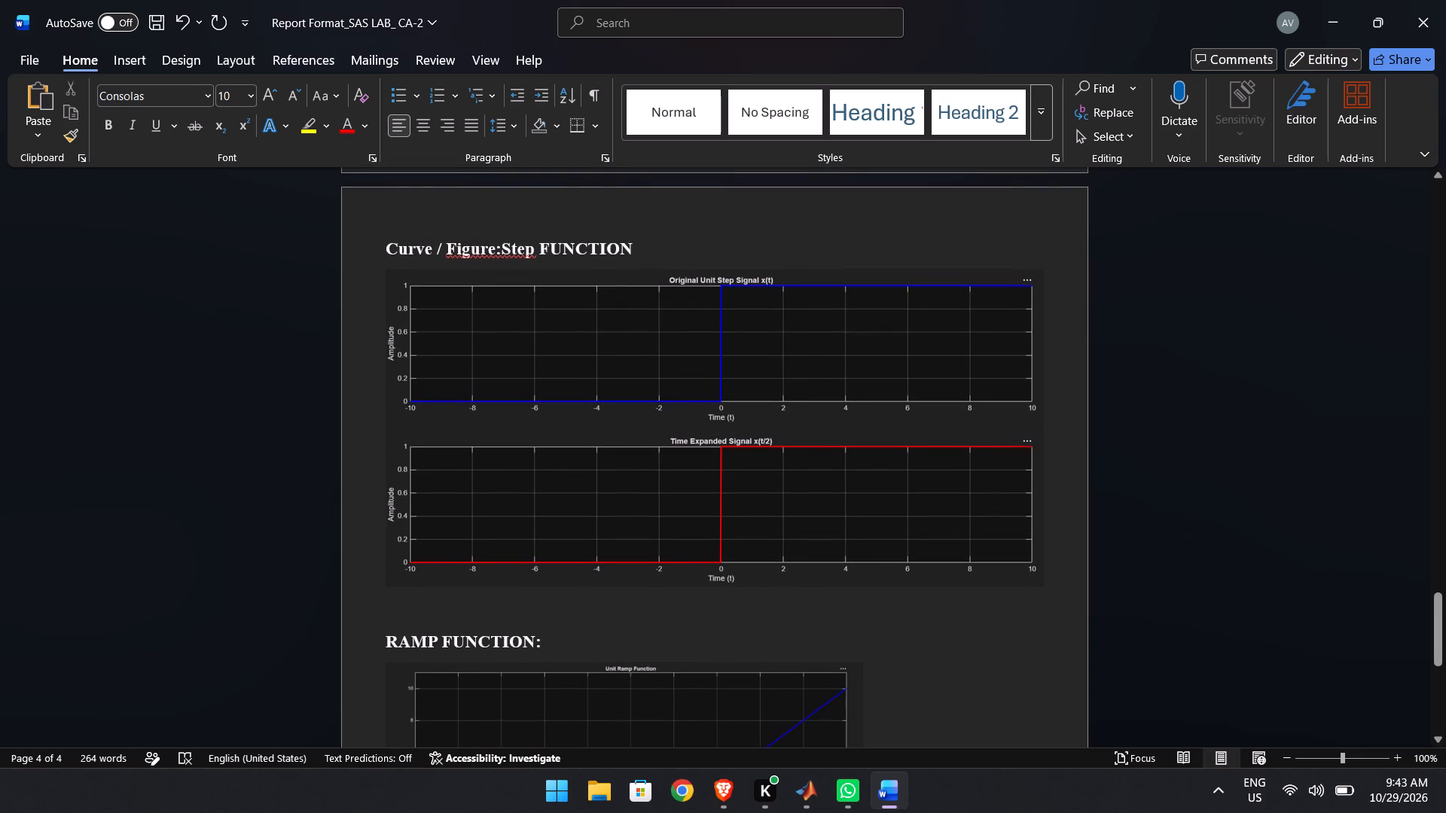
pyautogui.click(714, 585)
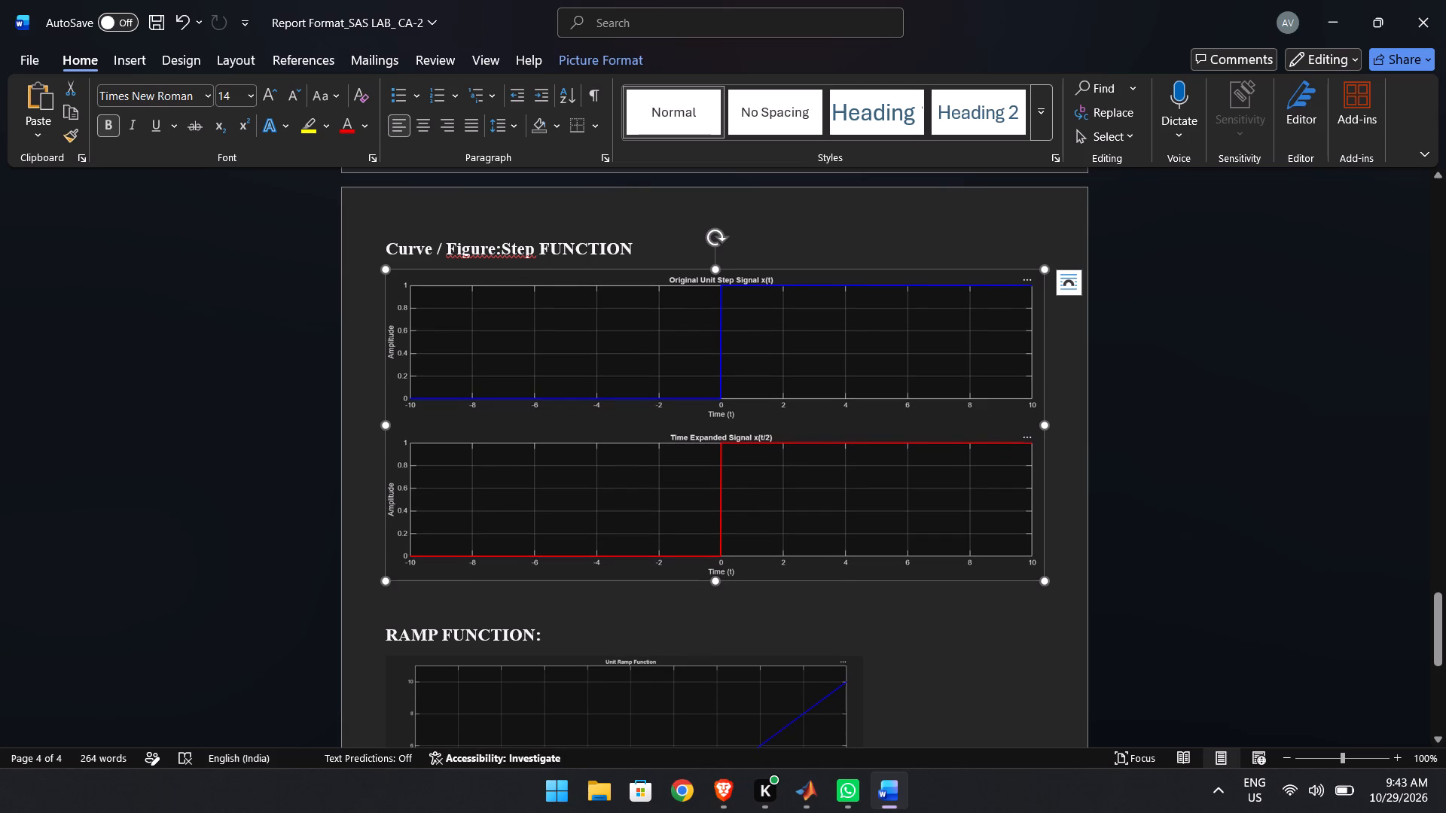
pyautogui.click(833, 409)
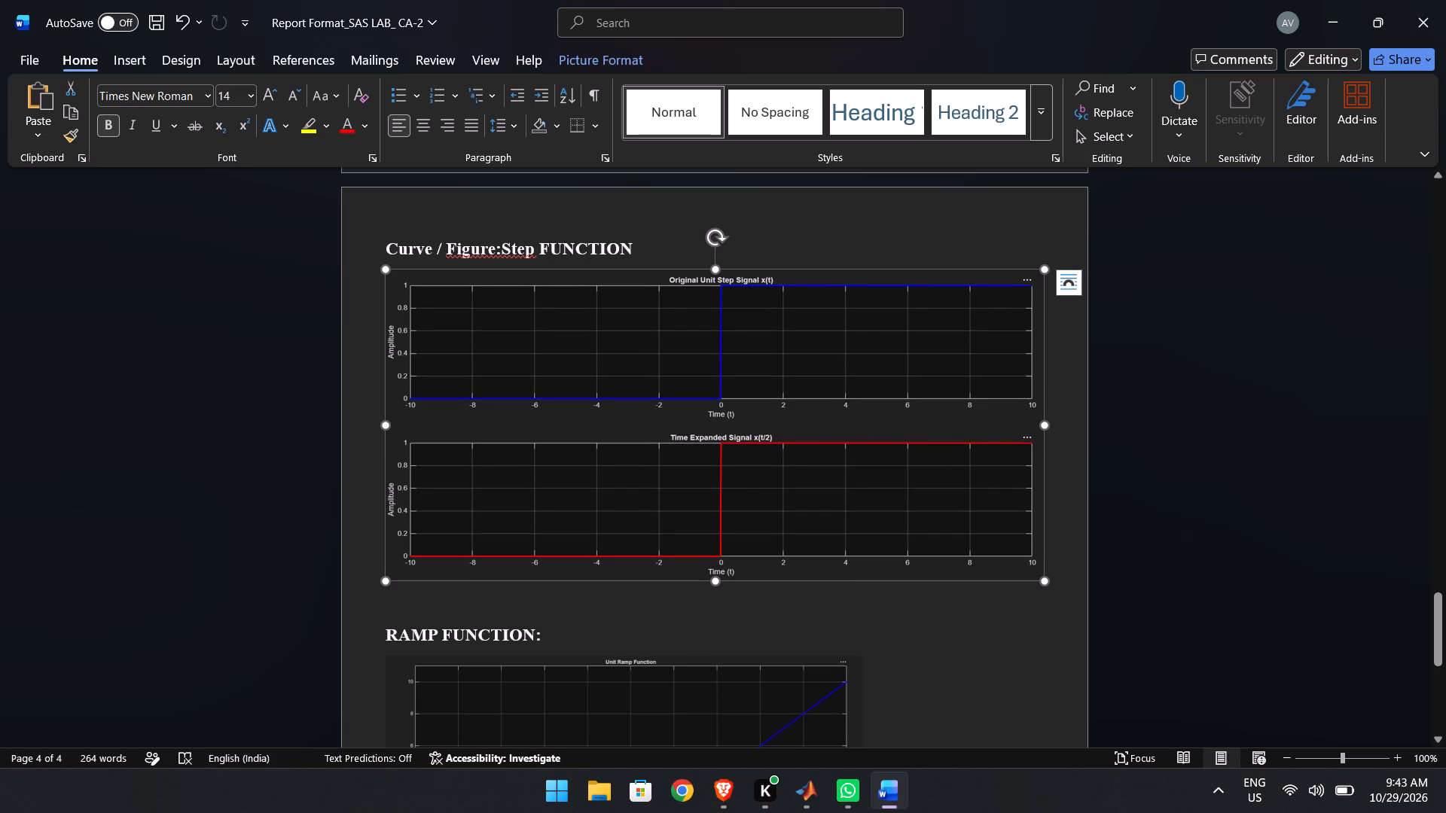
pyautogui.click(873, 403)
pyautogui.press('Delete')
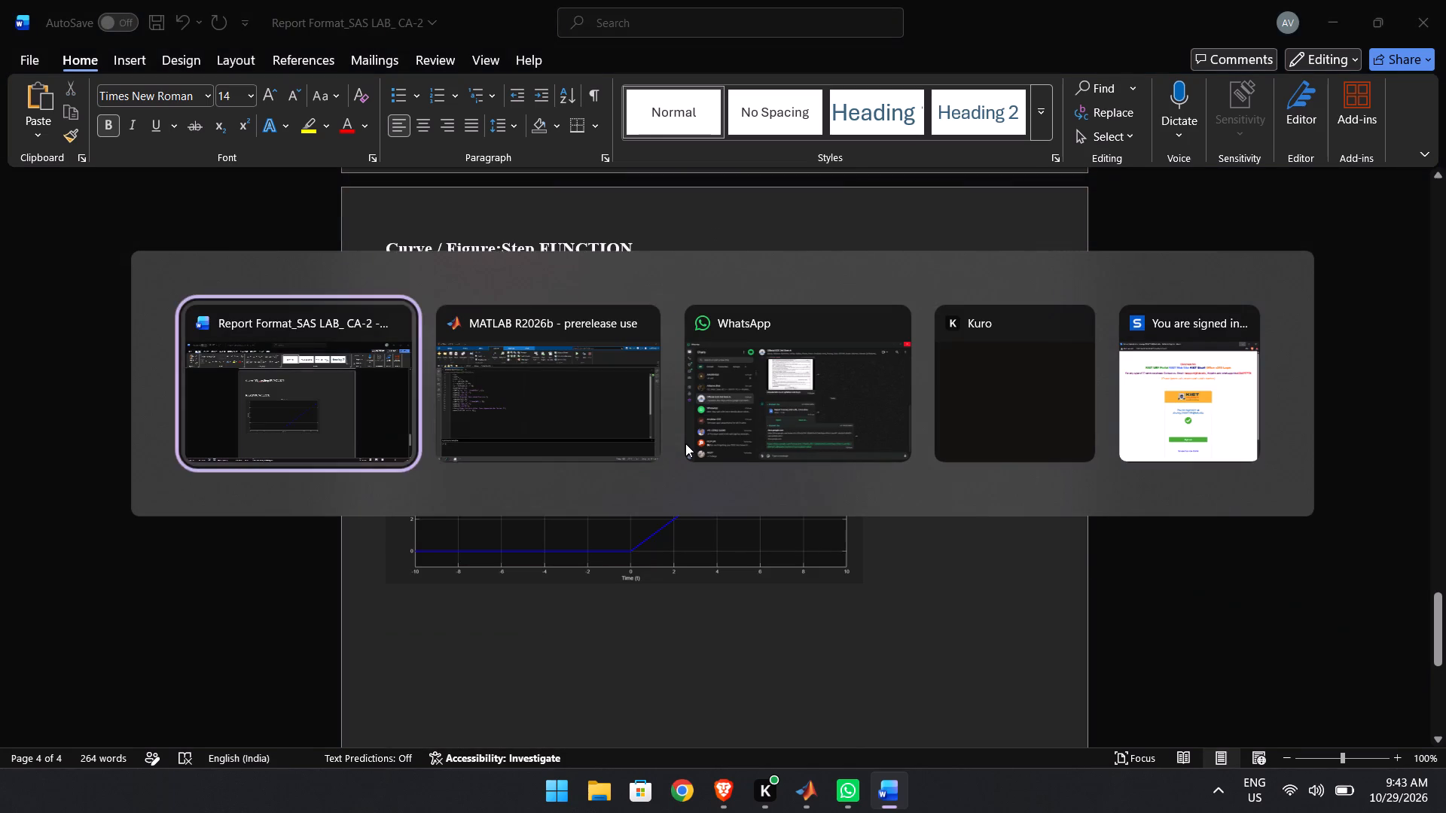
# Open Screenshot 2026-10-29 092453.png, with the original and time-expanded step plots, from the File Explorer gallery in a maximized viewer.
pyautogui.click(614, 793)
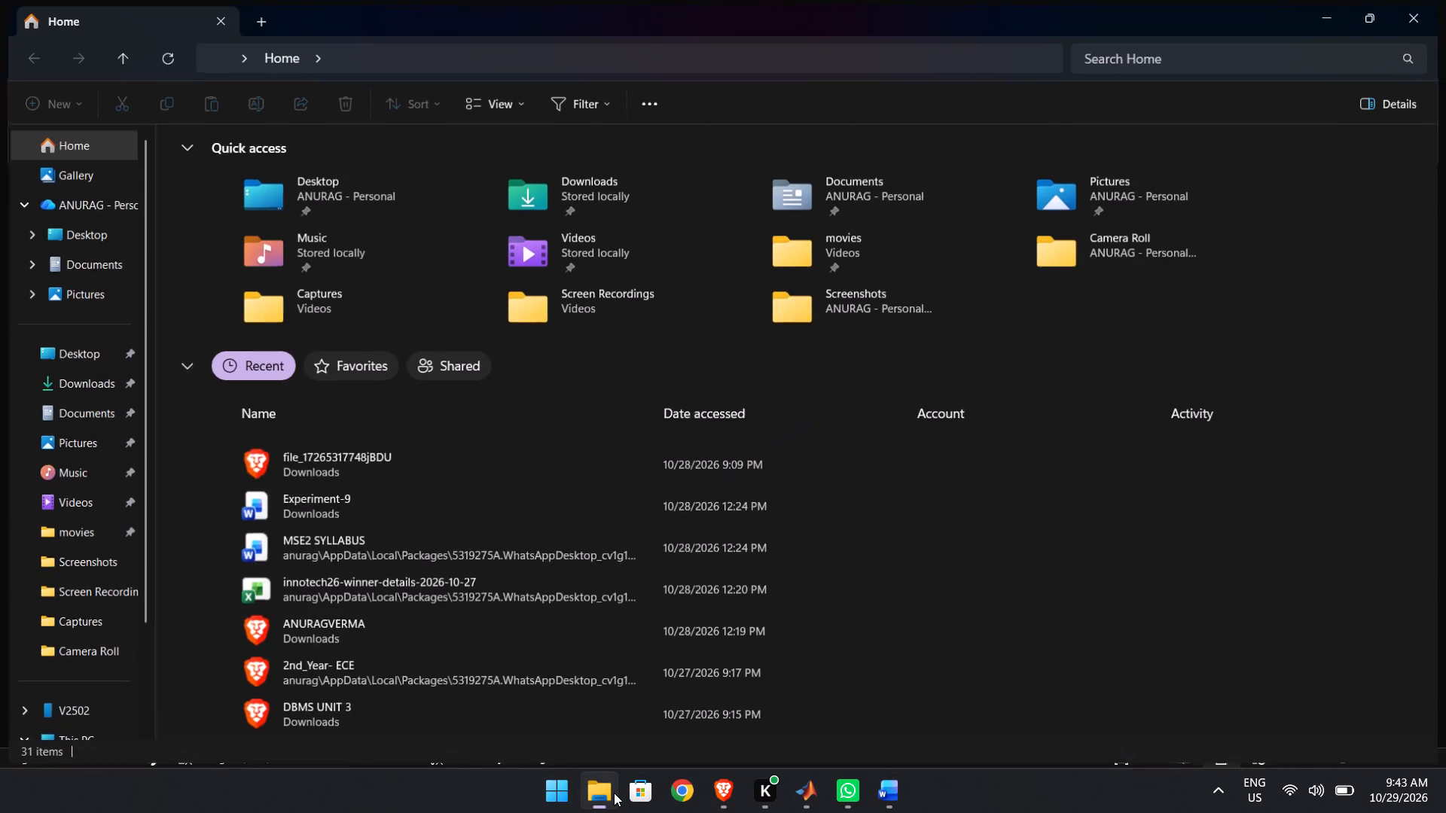
pyautogui.click(84, 180)
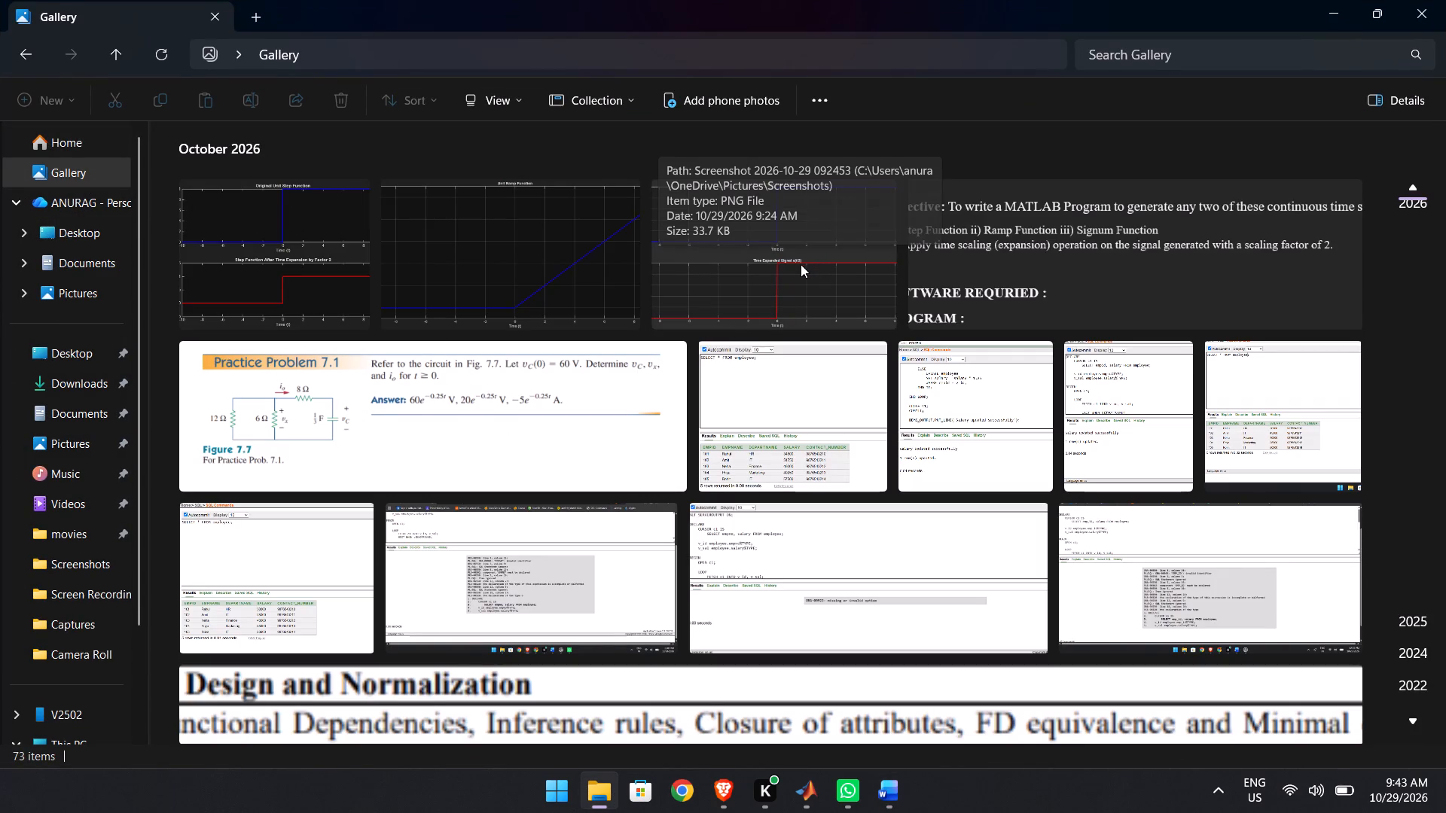
pyautogui.doubleClick(801, 264)
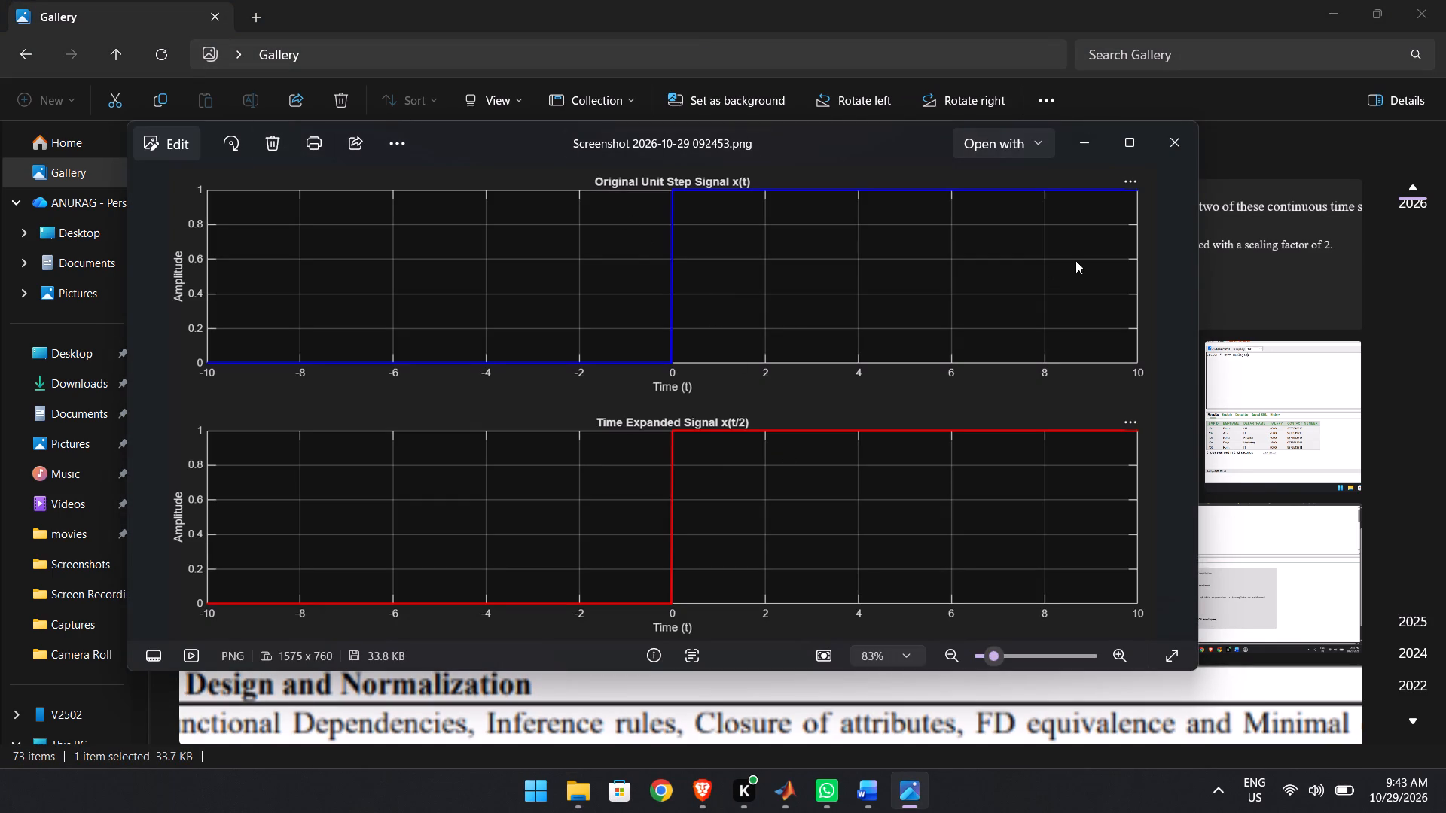
pyautogui.click(1122, 135)
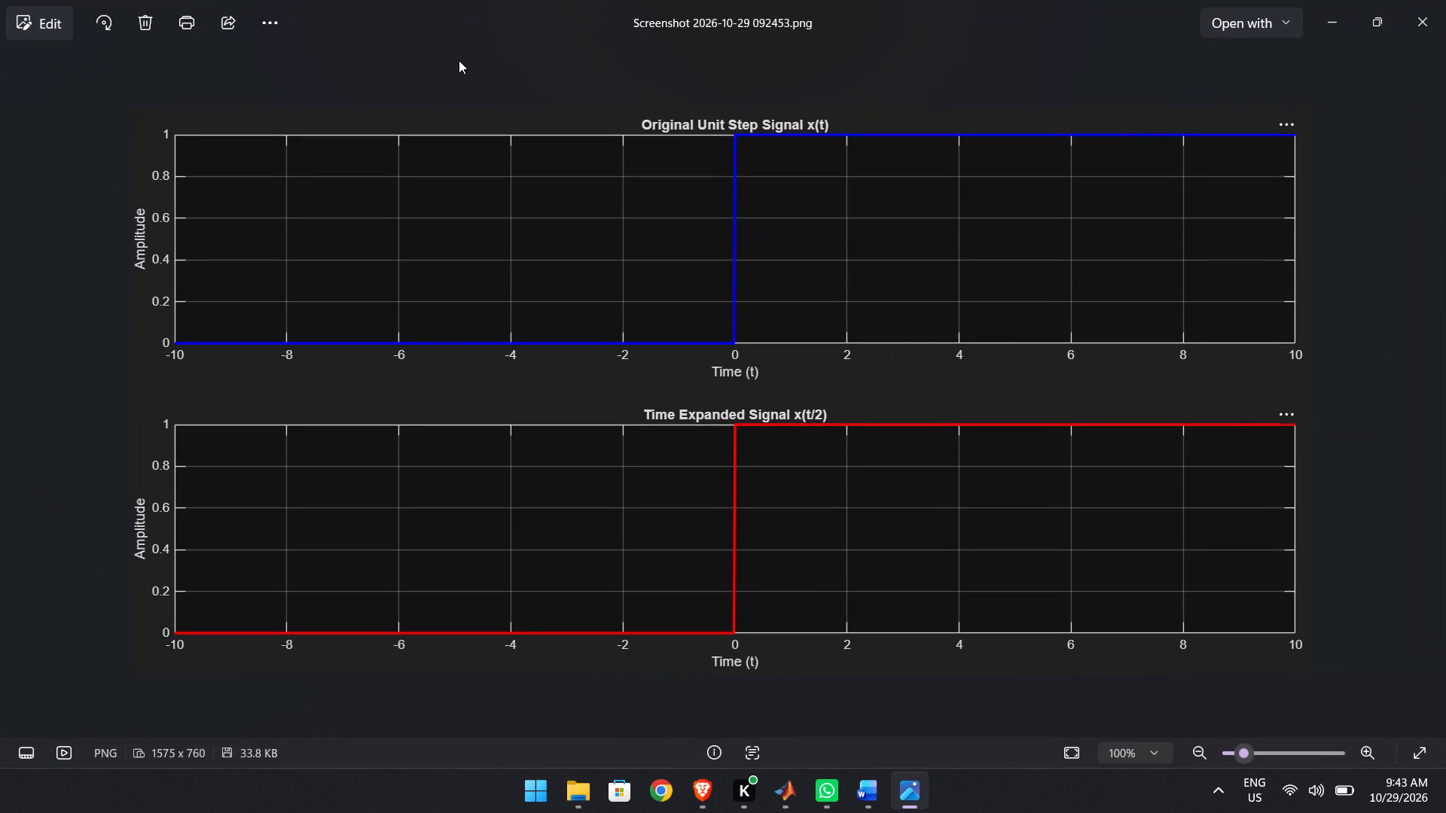
# Crop the screenshot to only the Original Unit Step Signal plot, 1575 x 391, save it over the original file and close the viewer.
pyautogui.click(35, 23)
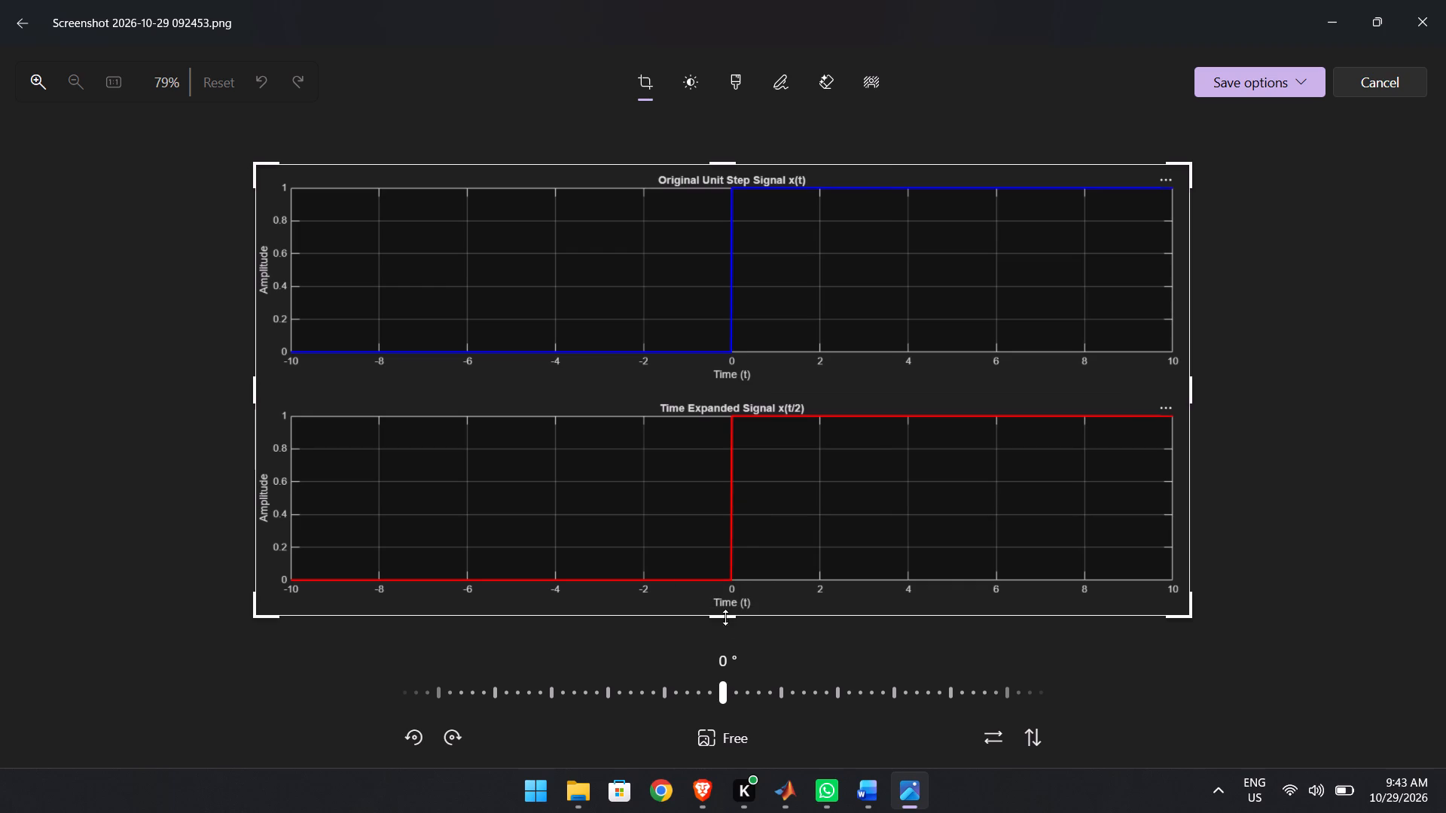
pyautogui.moveTo(725, 618); pyautogui.dragTo(711, 400)
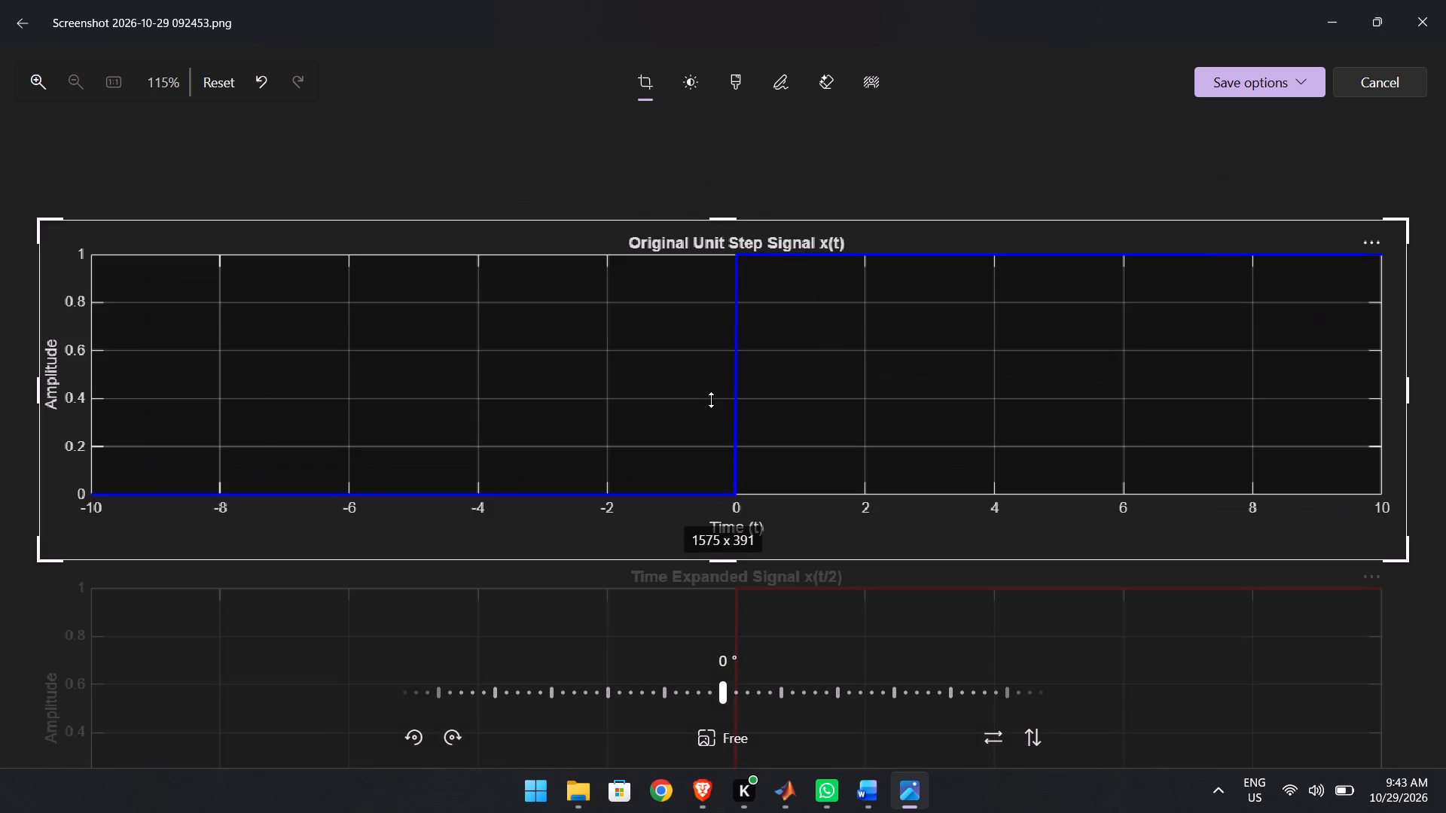
pyautogui.click(1271, 78)
pyautogui.click(1226, 139)
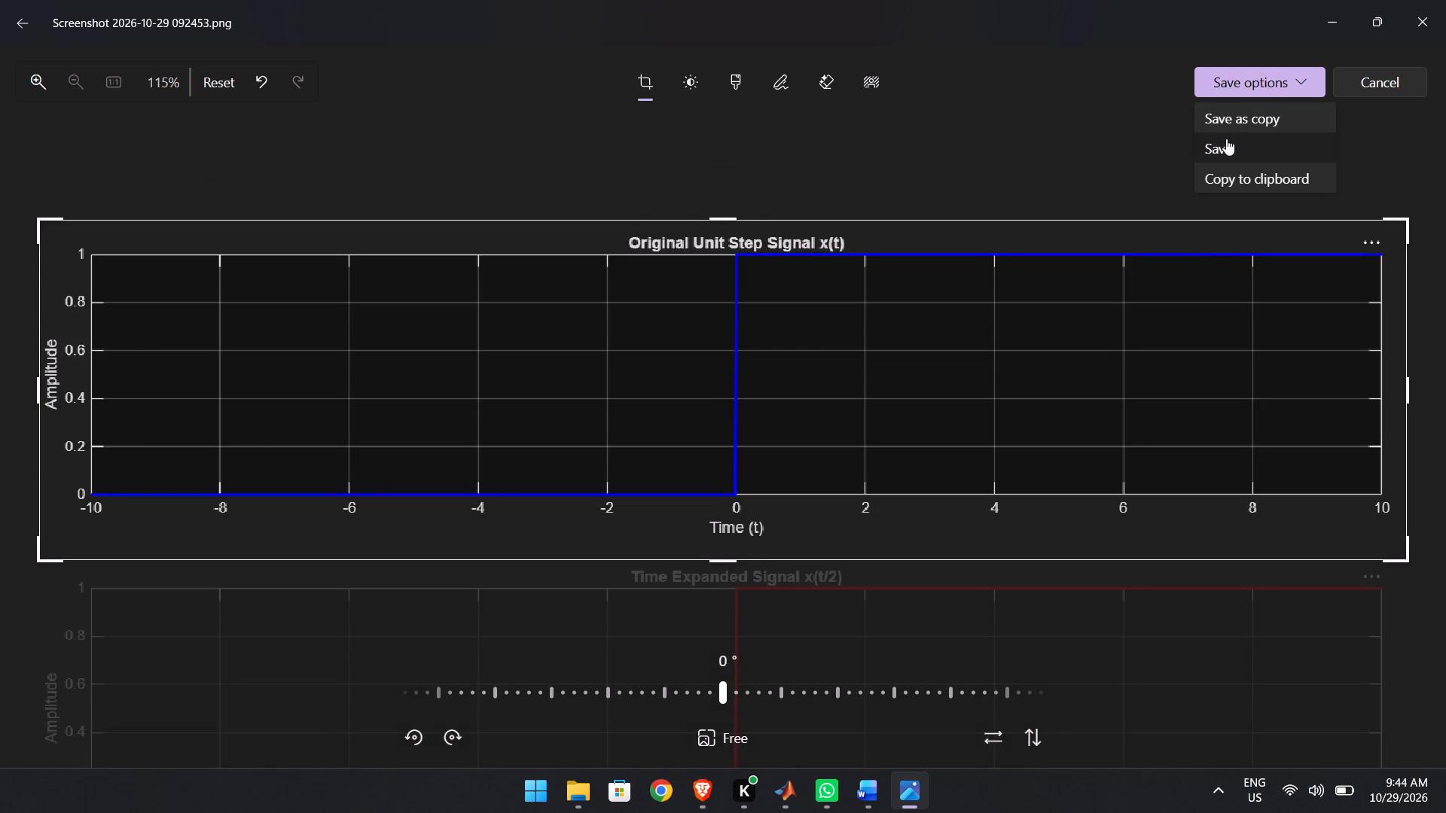
pyautogui.click(1443, 0)
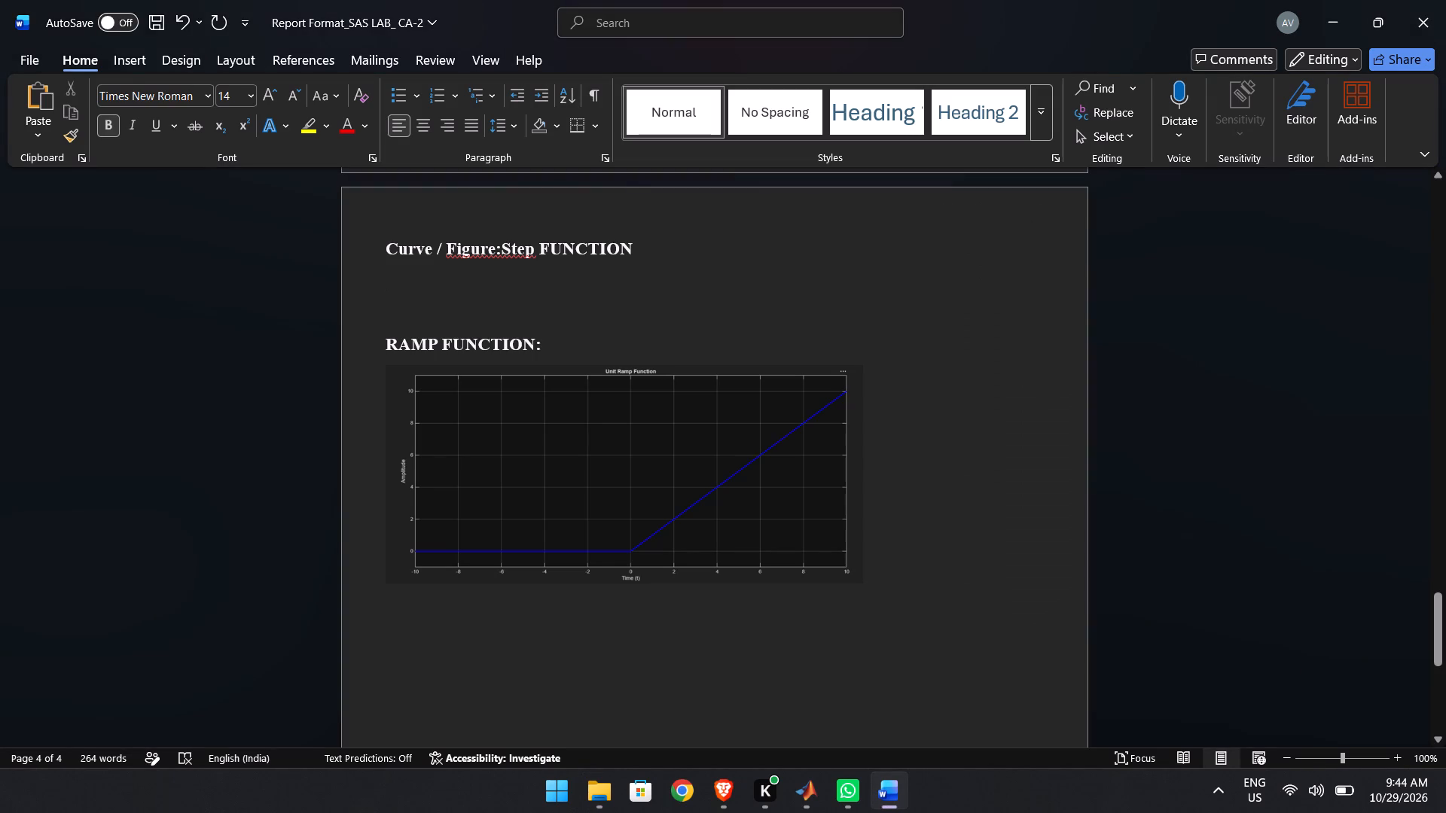
pyautogui.click(123, 58)
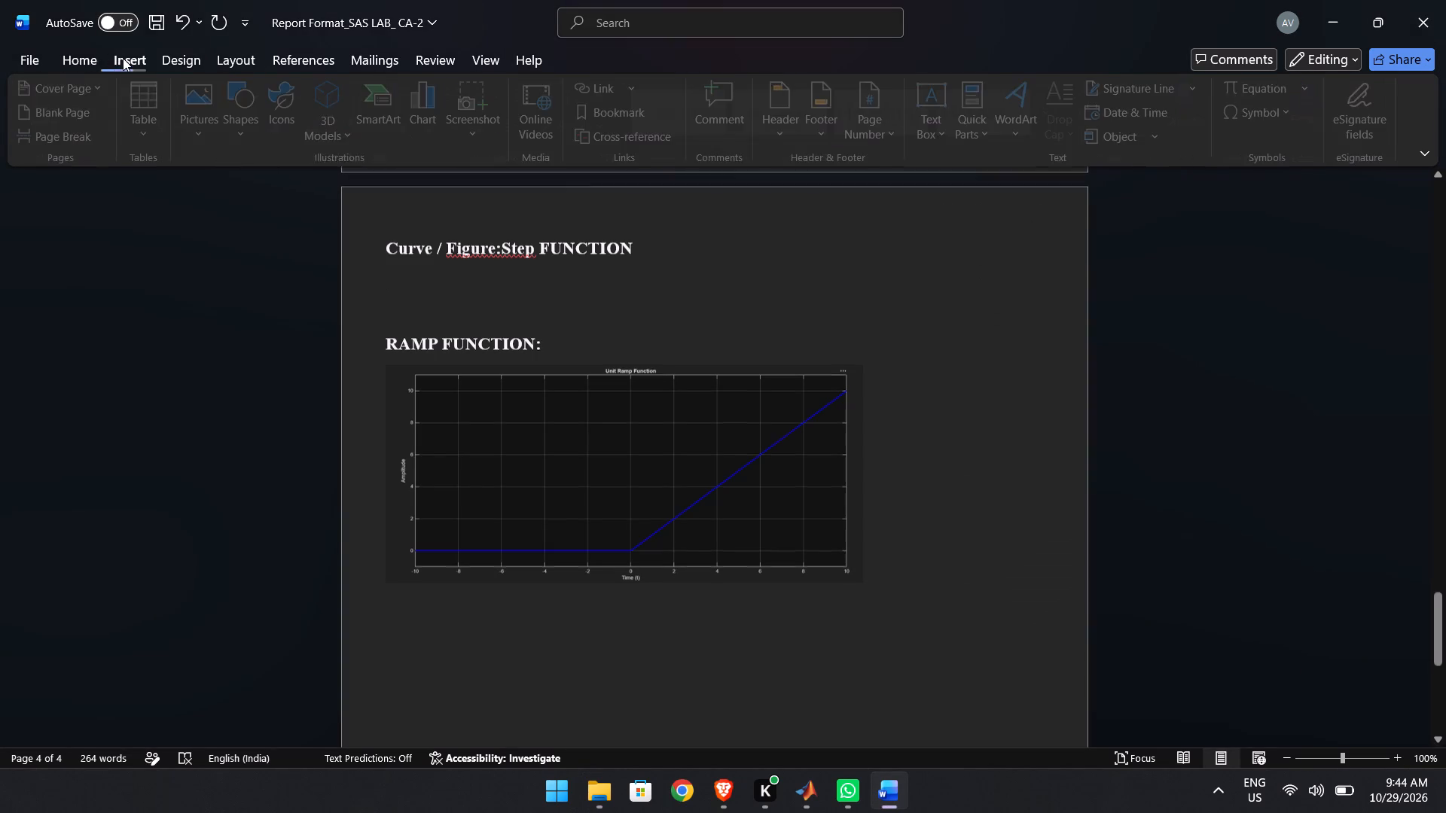
pyautogui.click(200, 117)
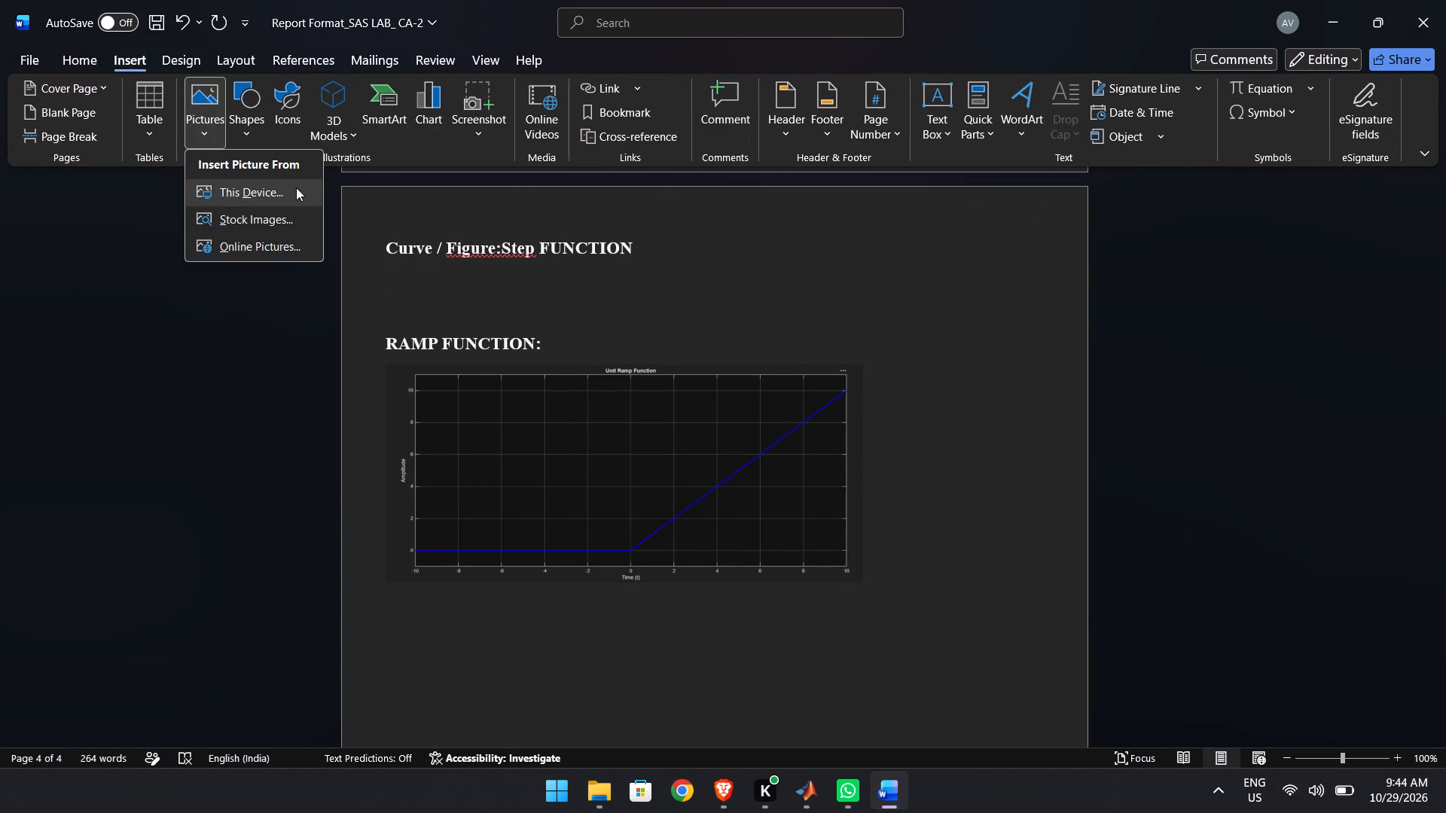
pyautogui.click(243, 196)
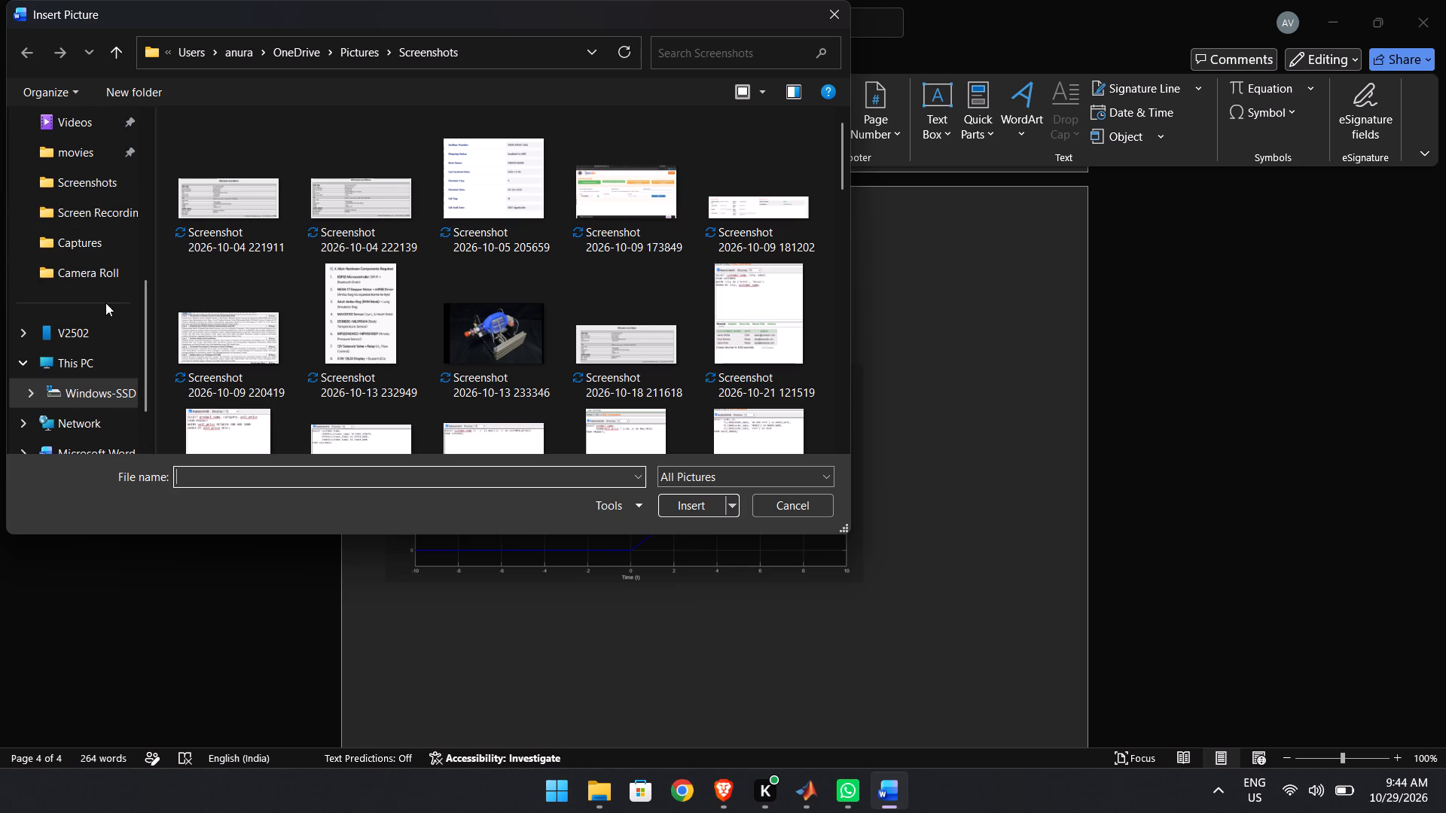
pyautogui.scroll(3, 52, 364)
pyautogui.click(67, 156)
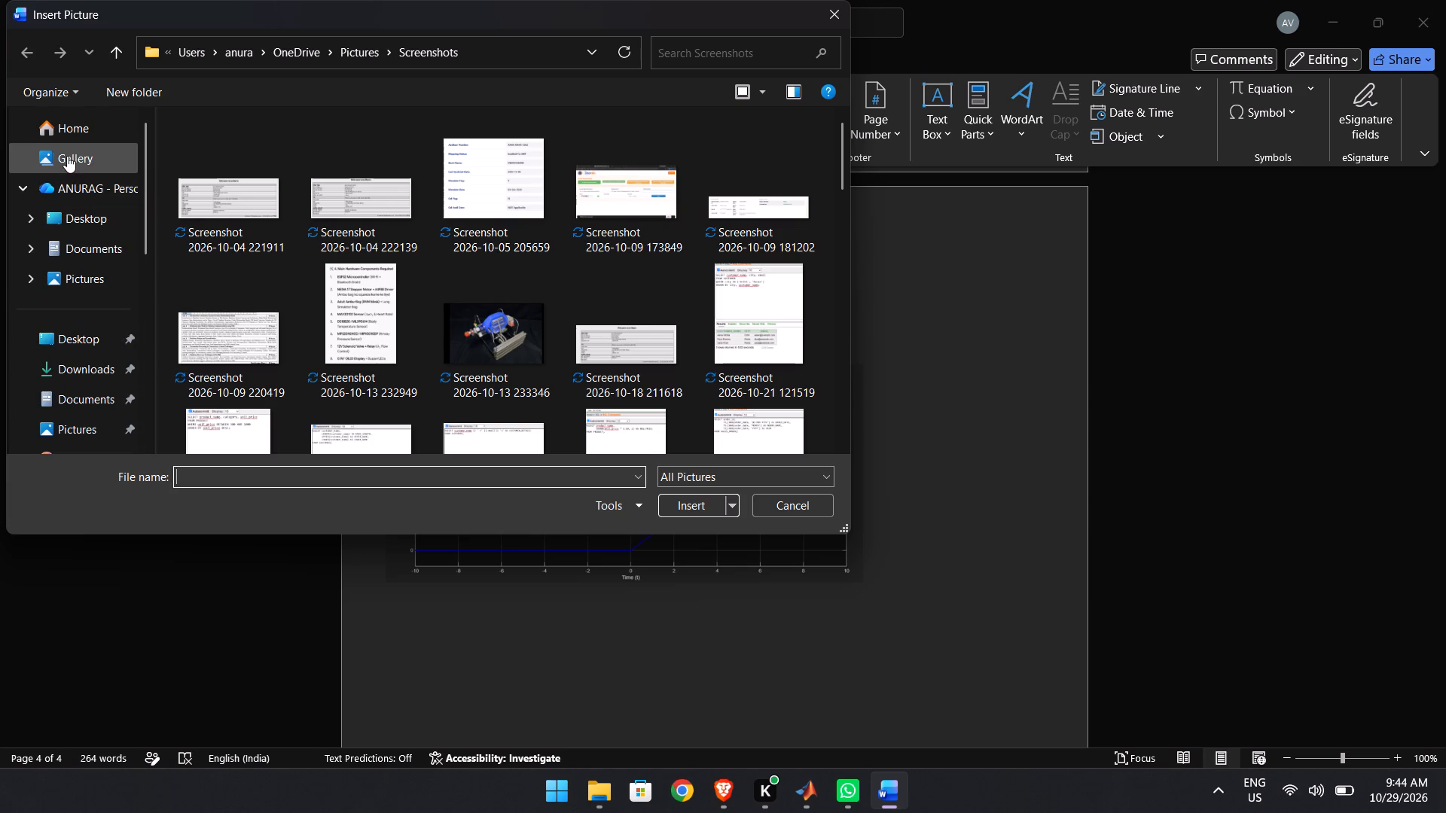
pyautogui.click(67, 156)
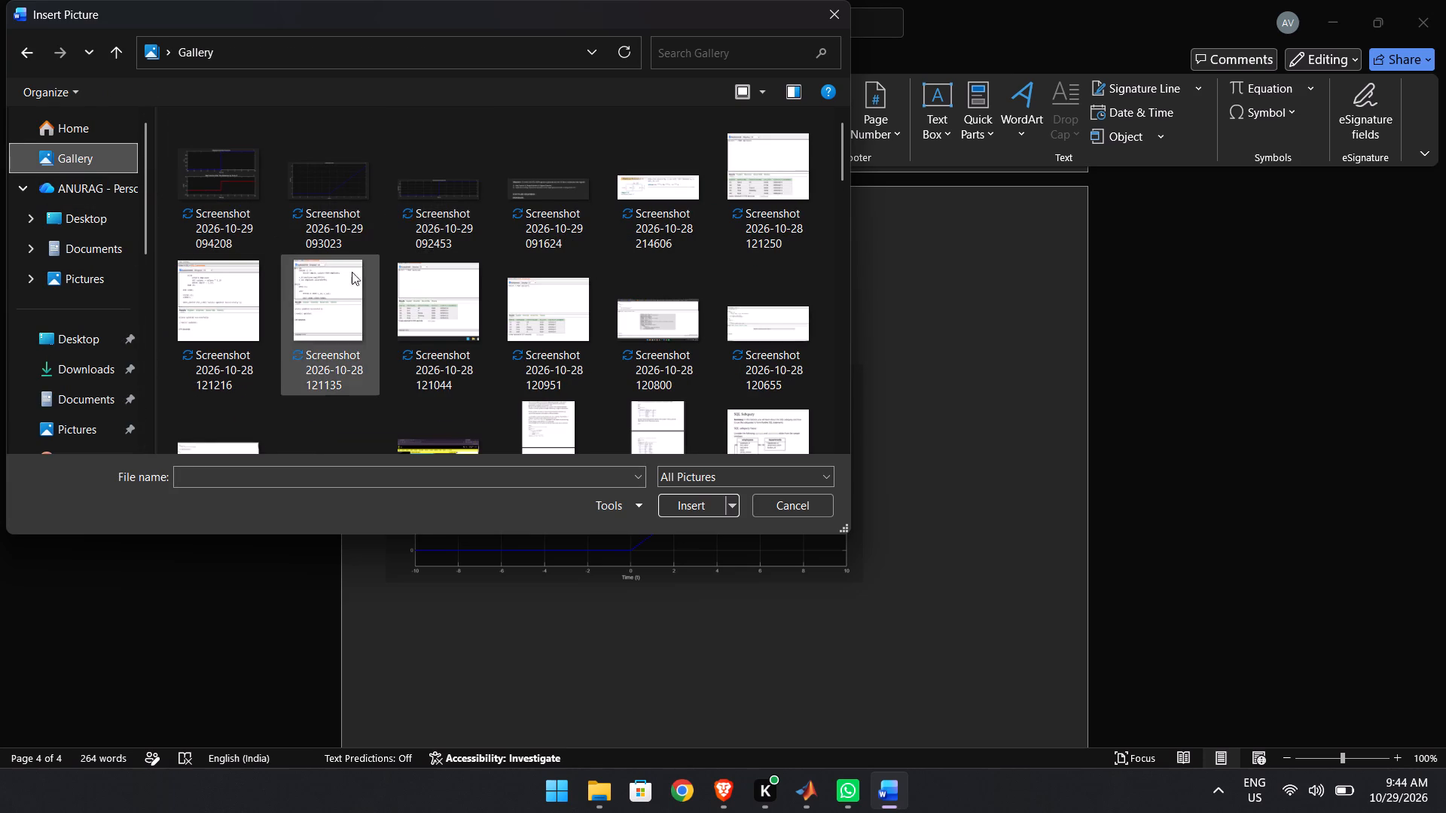
pyautogui.scroll(-1, 282, 370)
pyautogui.scroll(3, 273, 362)
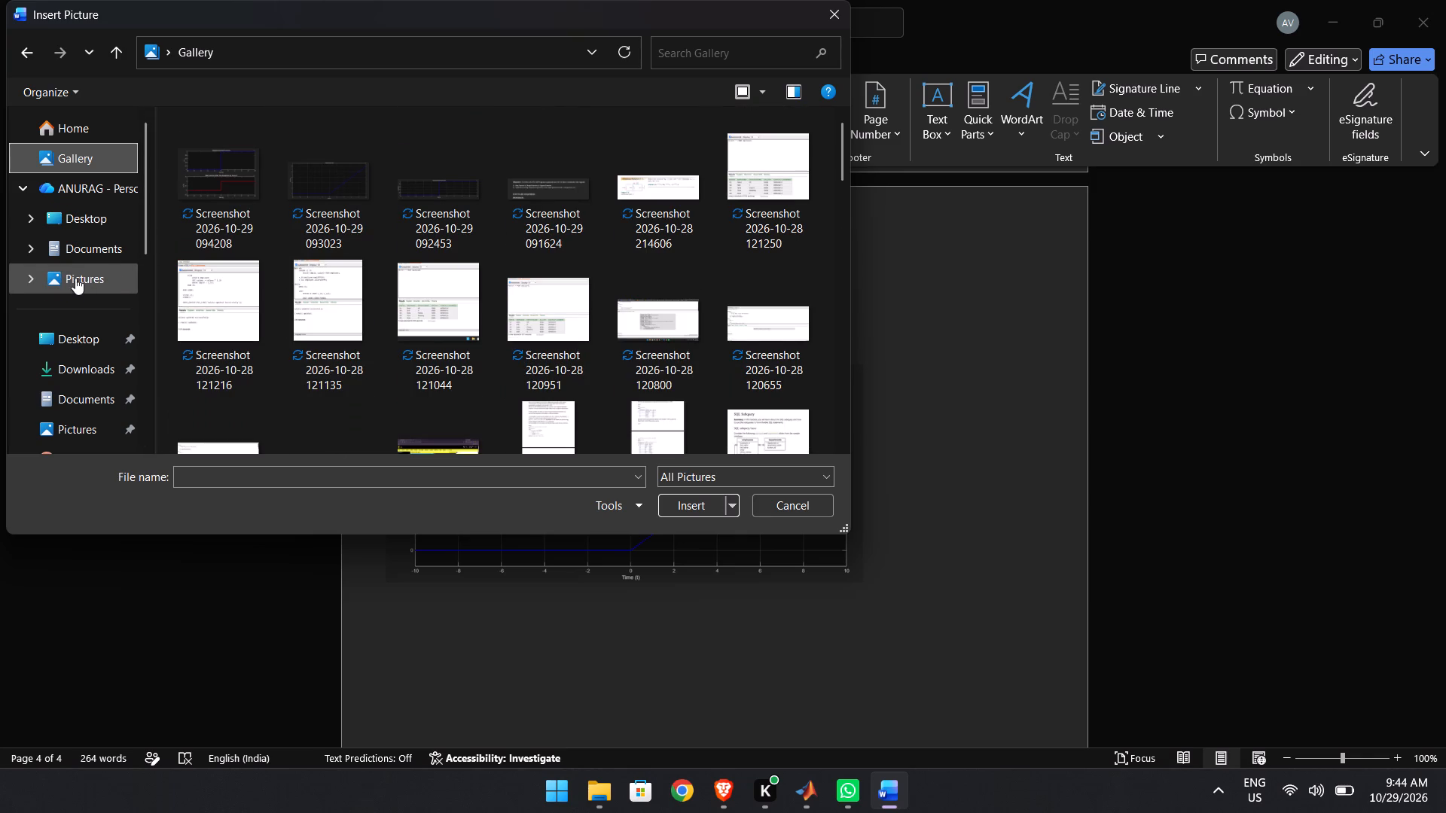
pyautogui.scroll(-1, 86, 282)
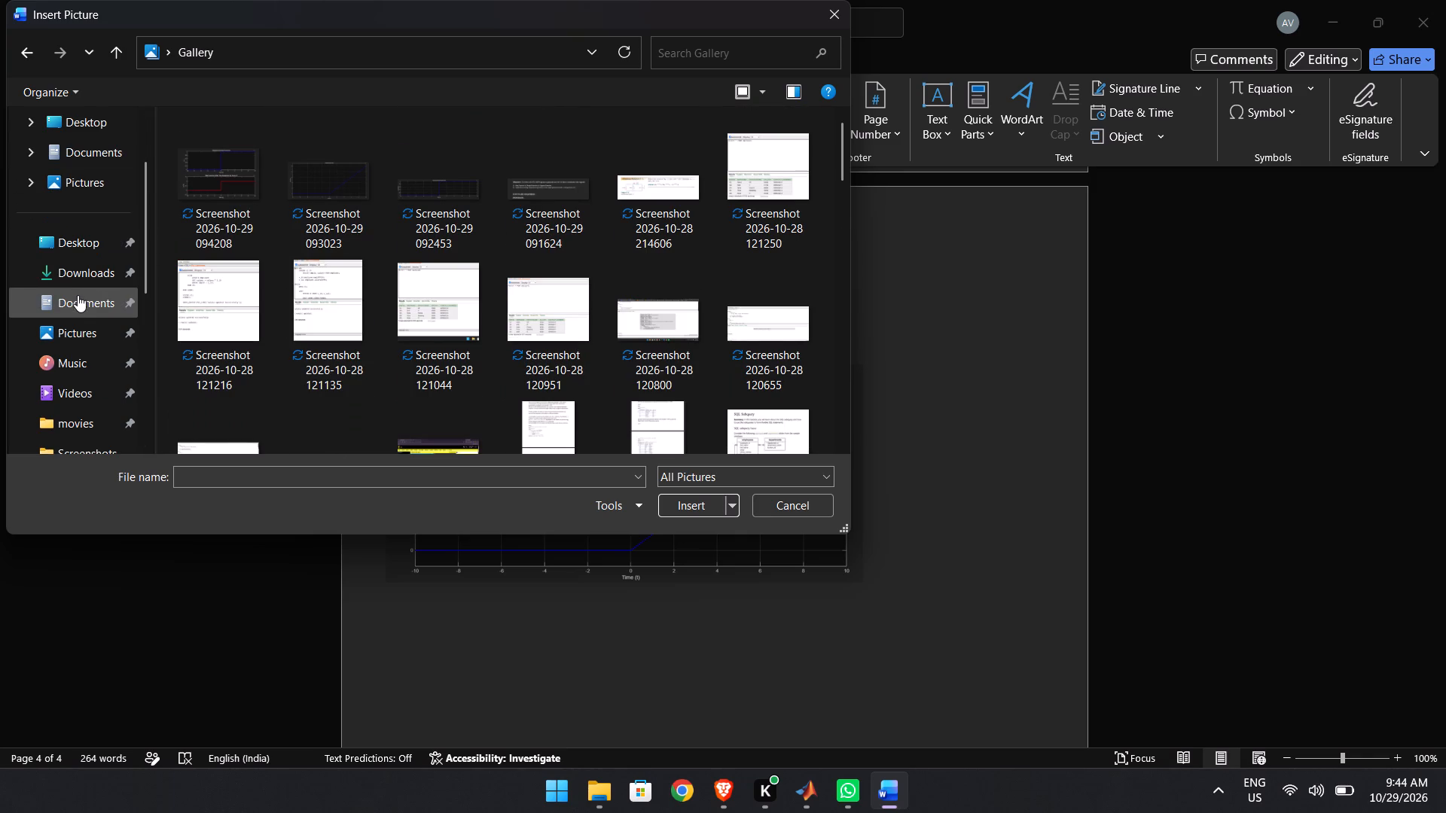
pyautogui.click(81, 321)
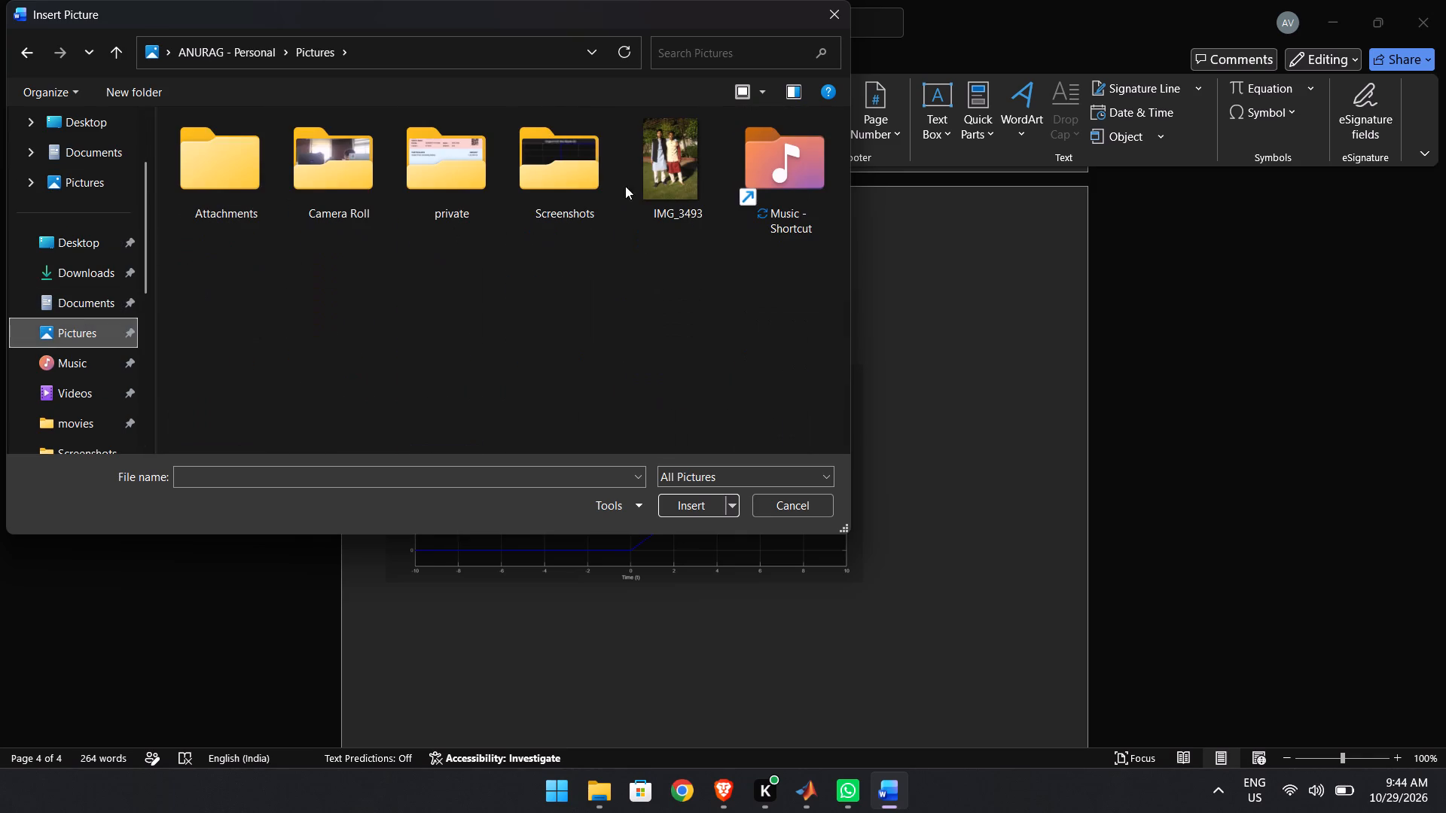
pyautogui.doubleClick(574, 197)
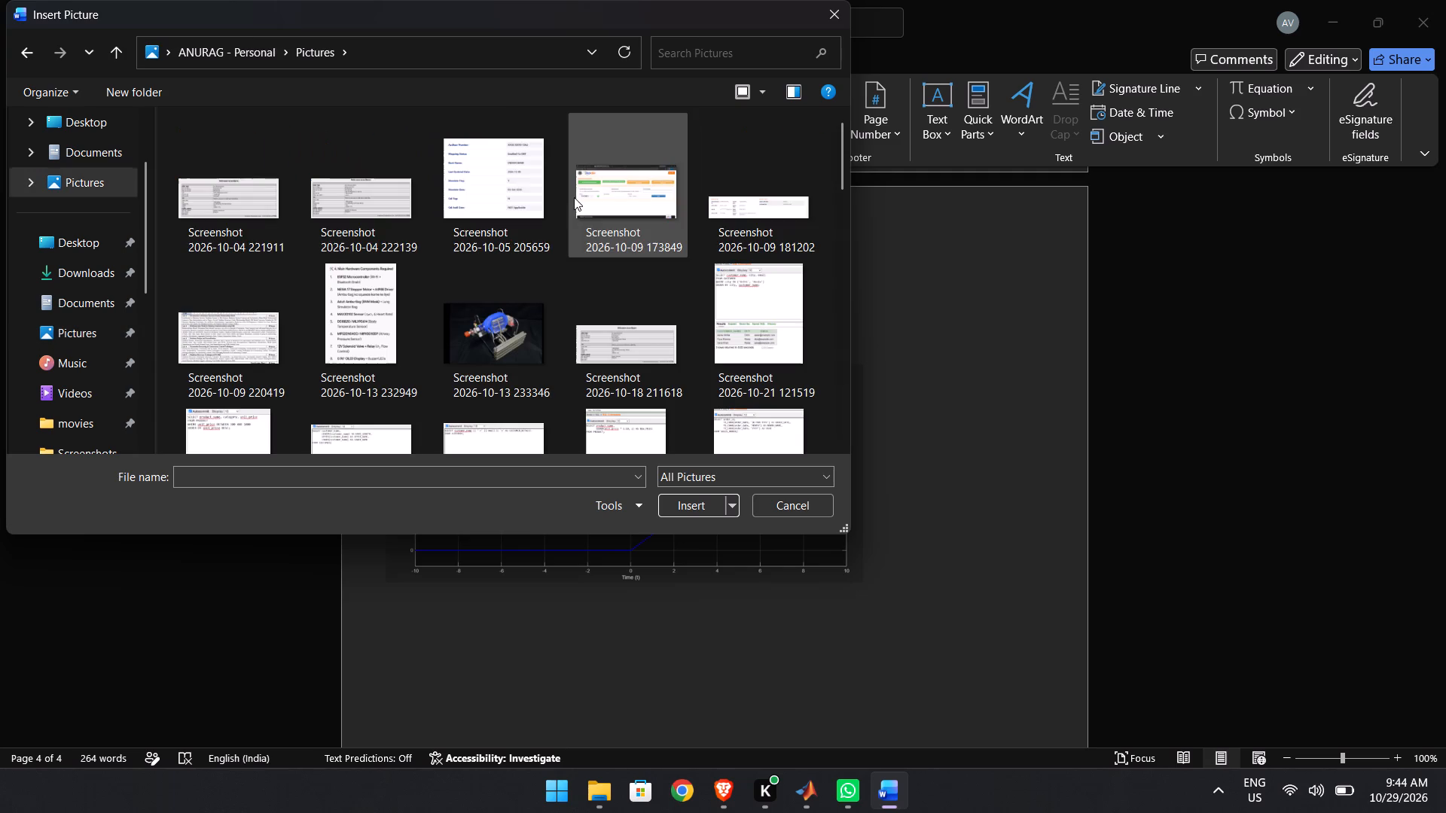
pyautogui.scroll(-13, 404, 299)
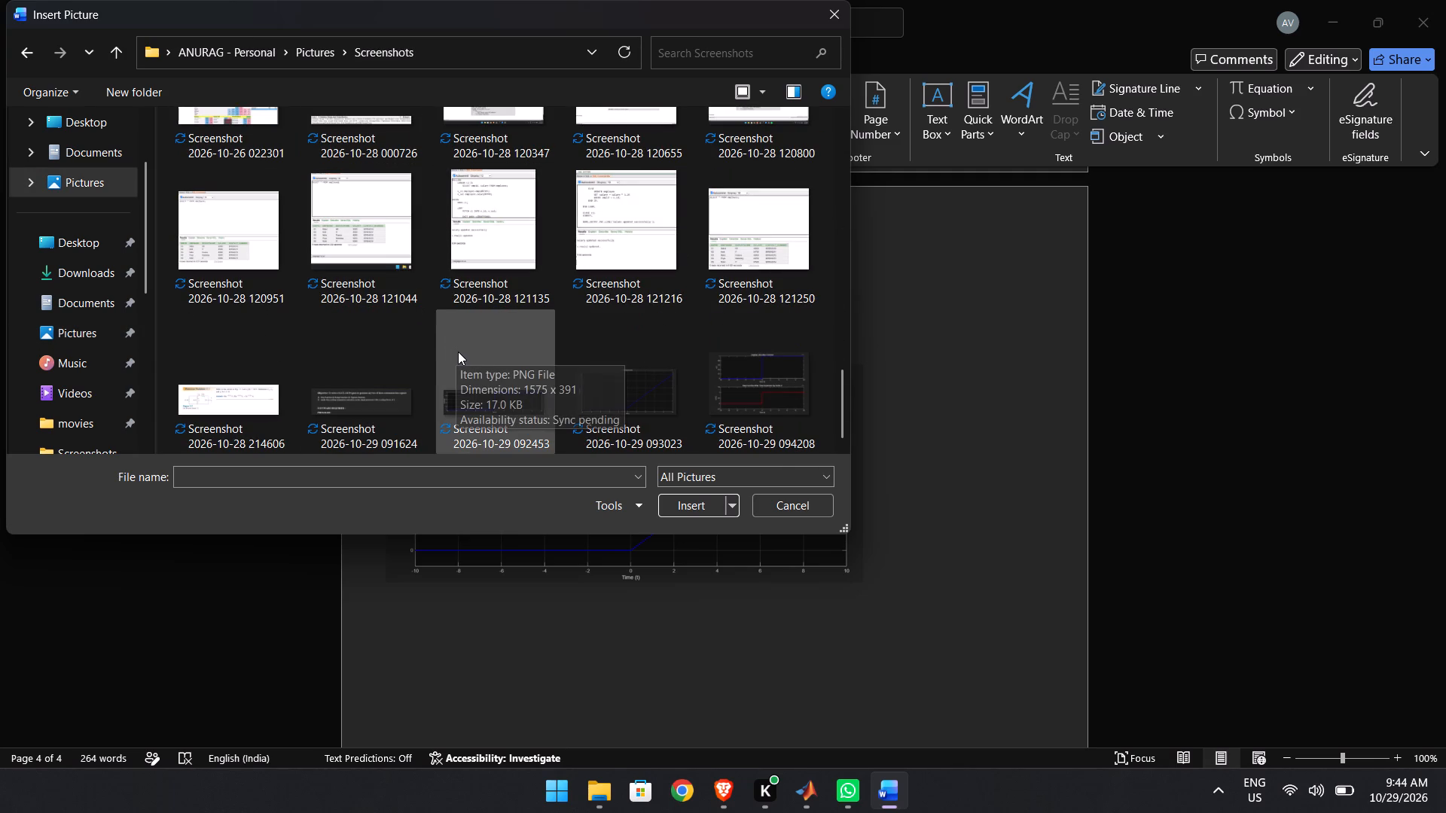
pyautogui.click(485, 362)
pyautogui.press('Return')
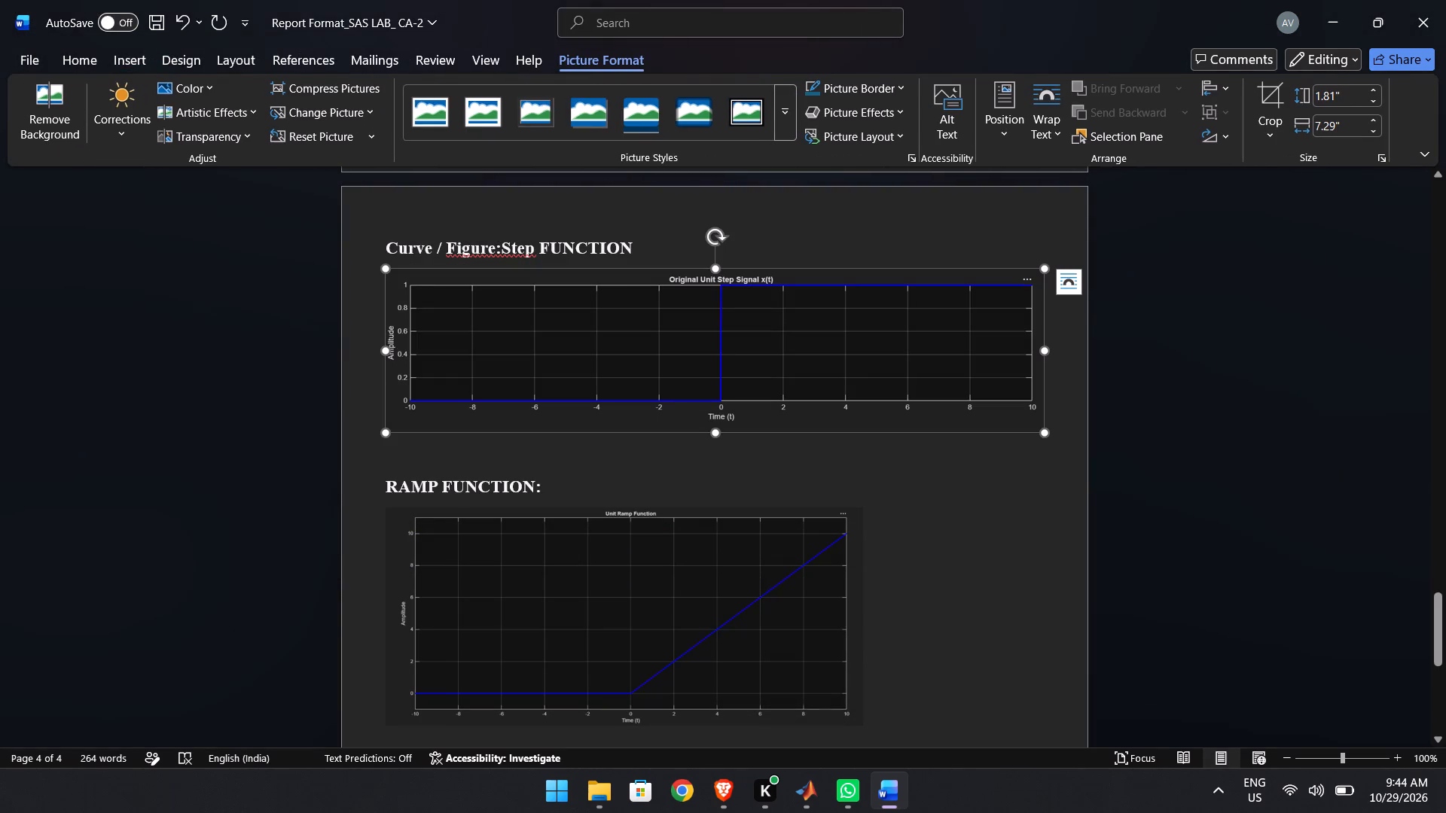
# Review the report's cover page and the step, ramp and time-scaling MATLAB programs.
pyautogui.scroll(7, 576, 466)
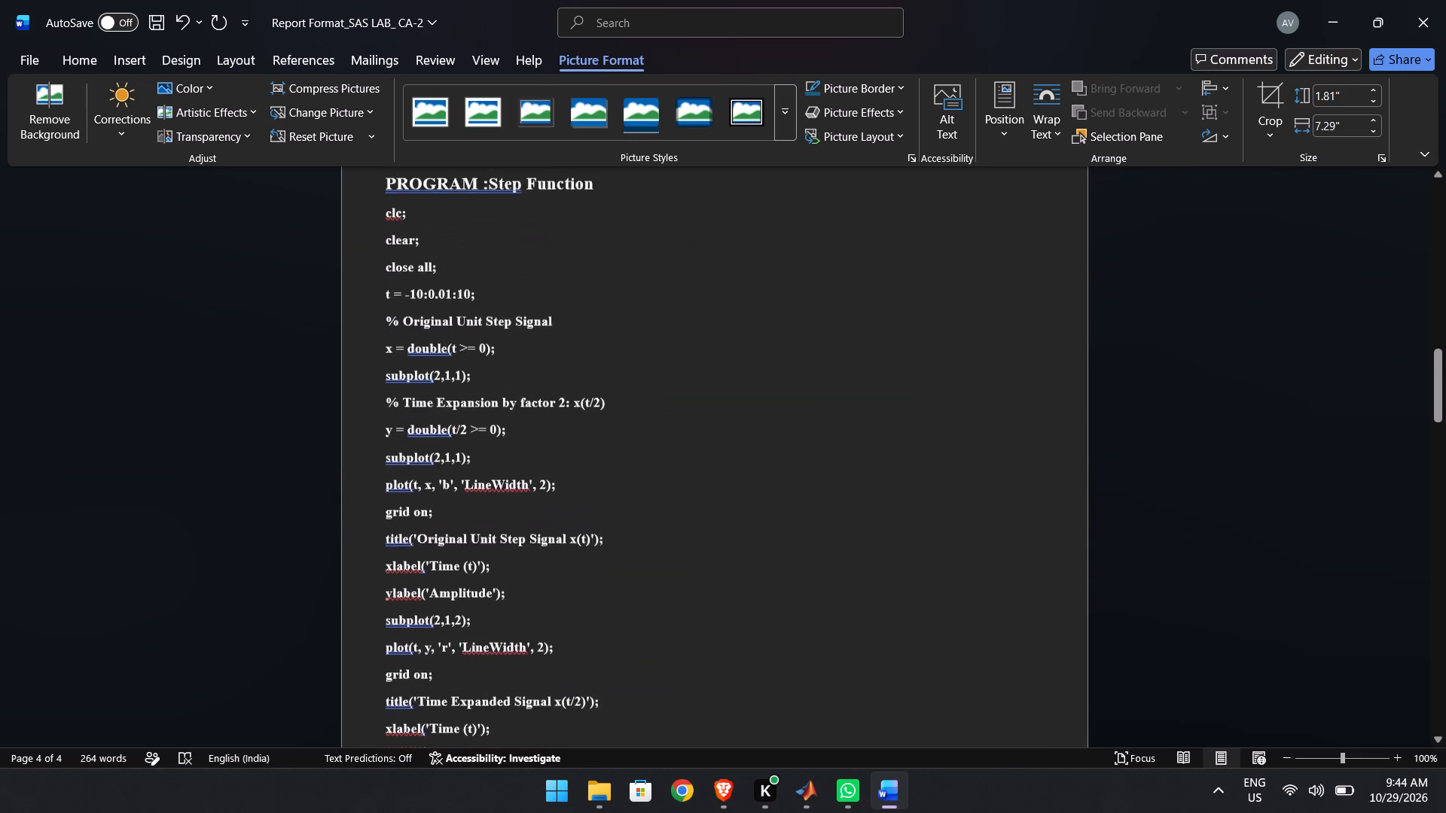
pyautogui.scroll(4, 576, 466)
pyautogui.hscroll(1, 576, 466)
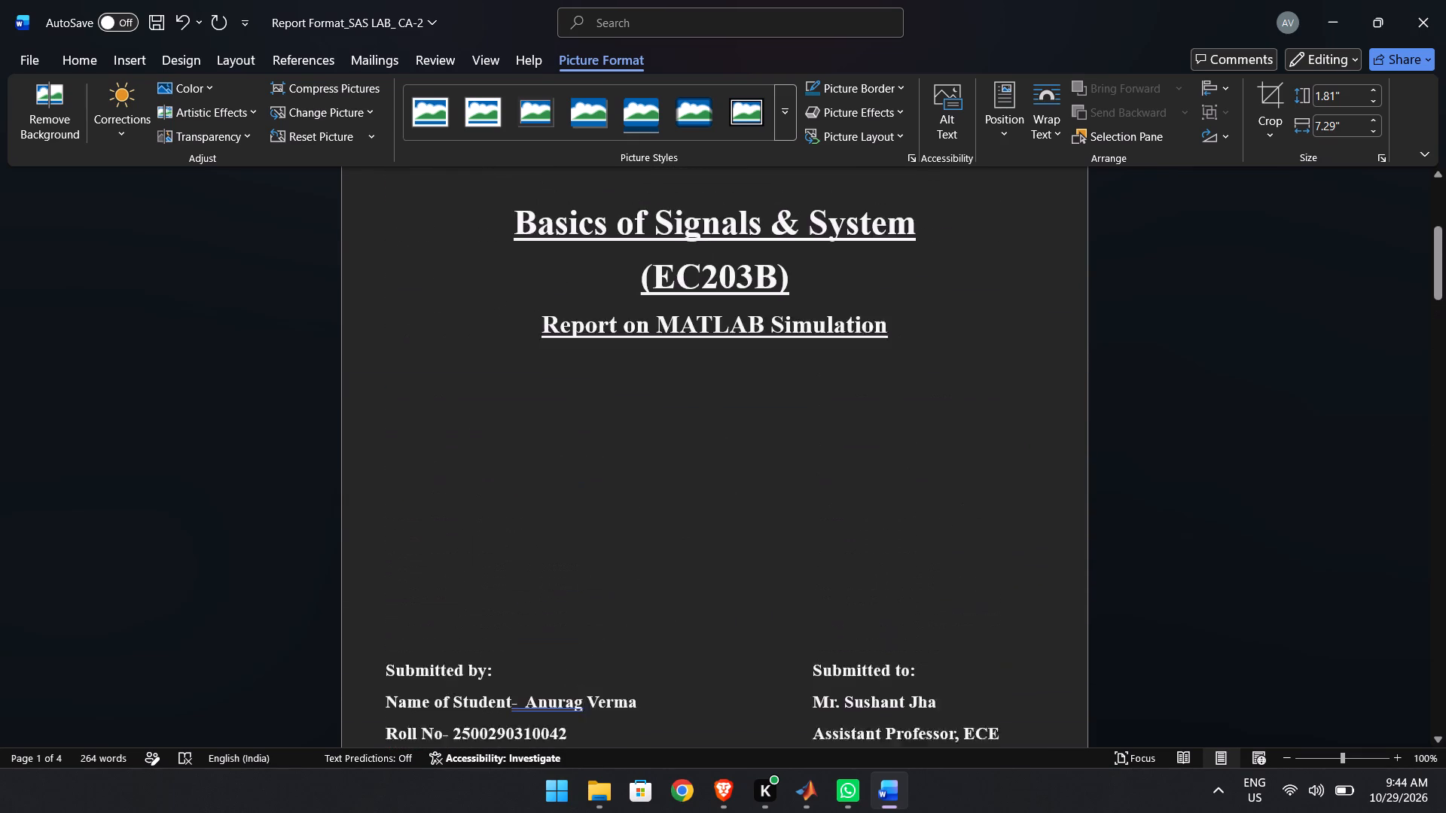
pyautogui.hscroll(1, 576, 466)
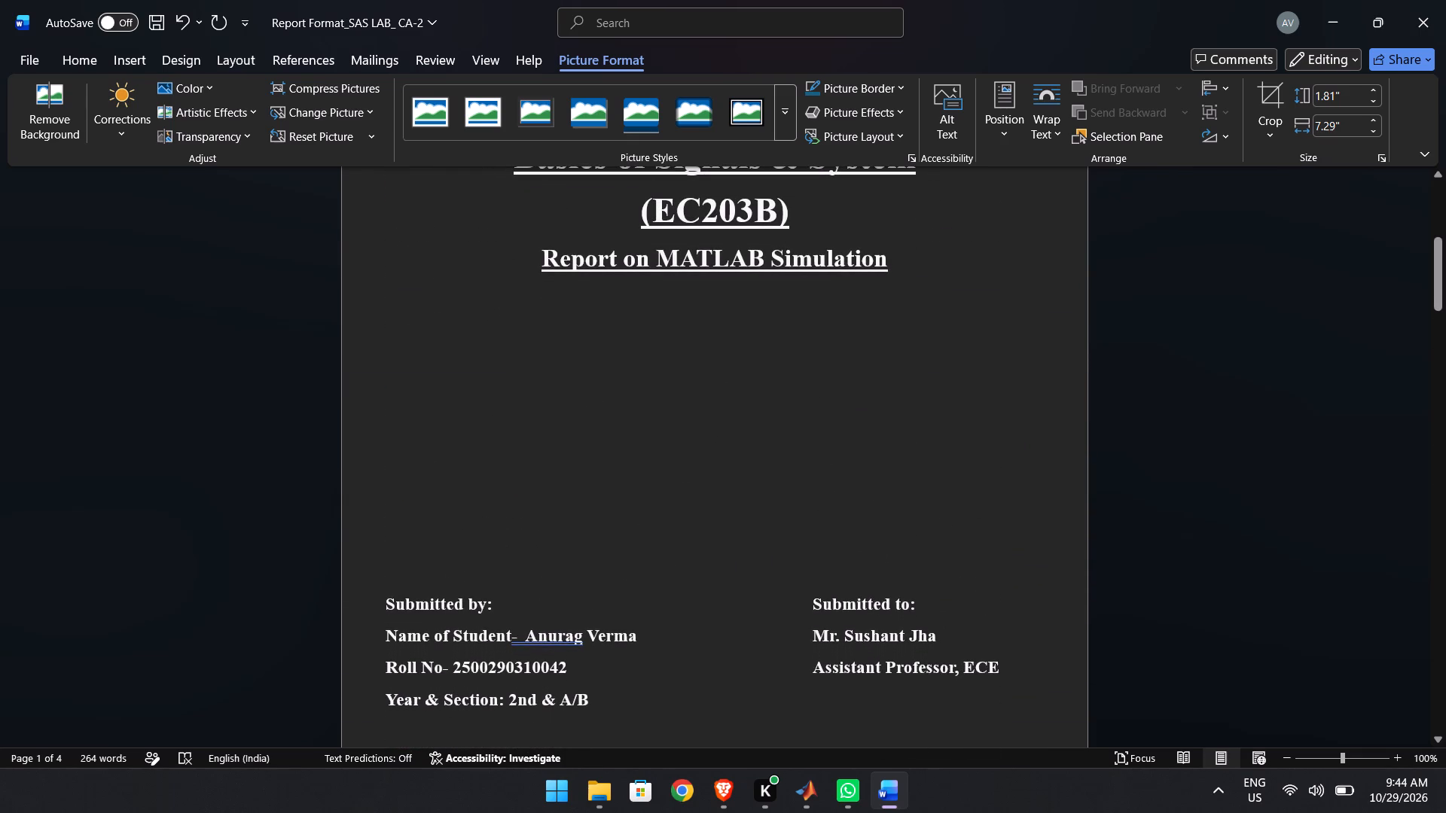
pyautogui.scroll(-1, 662, 630)
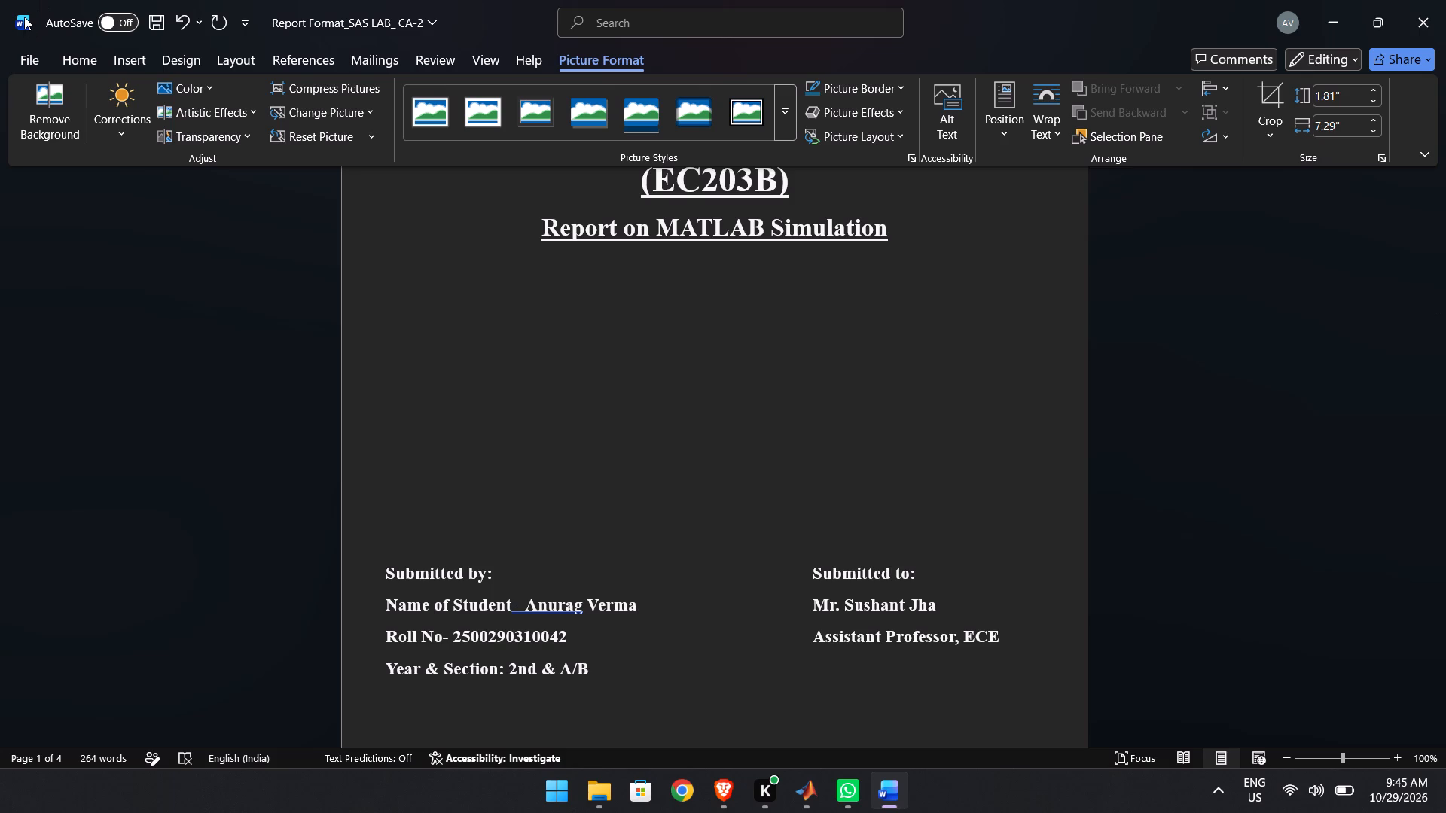
pyautogui.scroll(-5, 24, 17)
pyautogui.scroll(-8, 441, 256)
# Place the text cursor before clc; at the start of the Step Function program.
pyautogui.scroll(1, 441, 256)
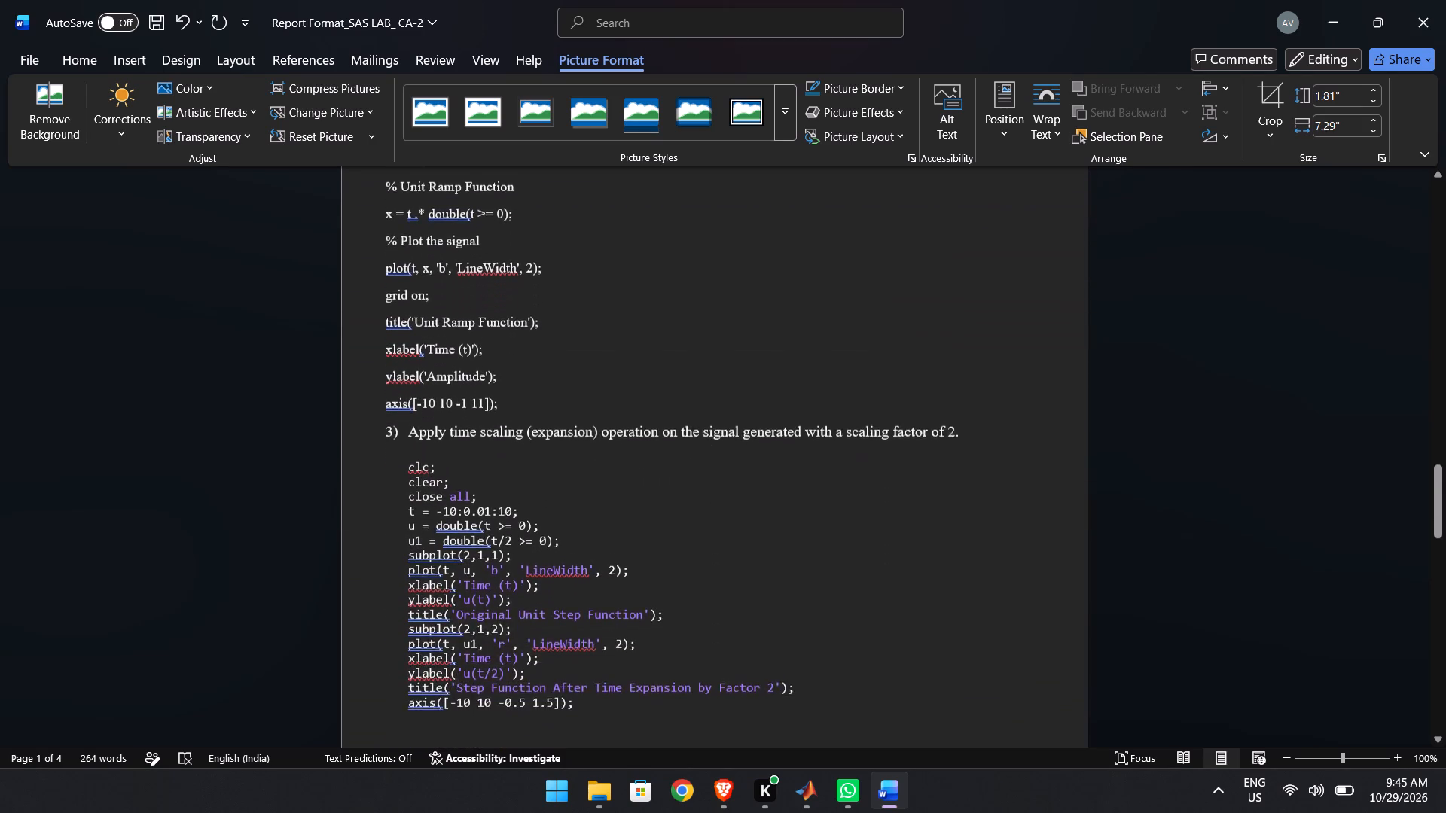
pyautogui.scroll(1, 441, 256)
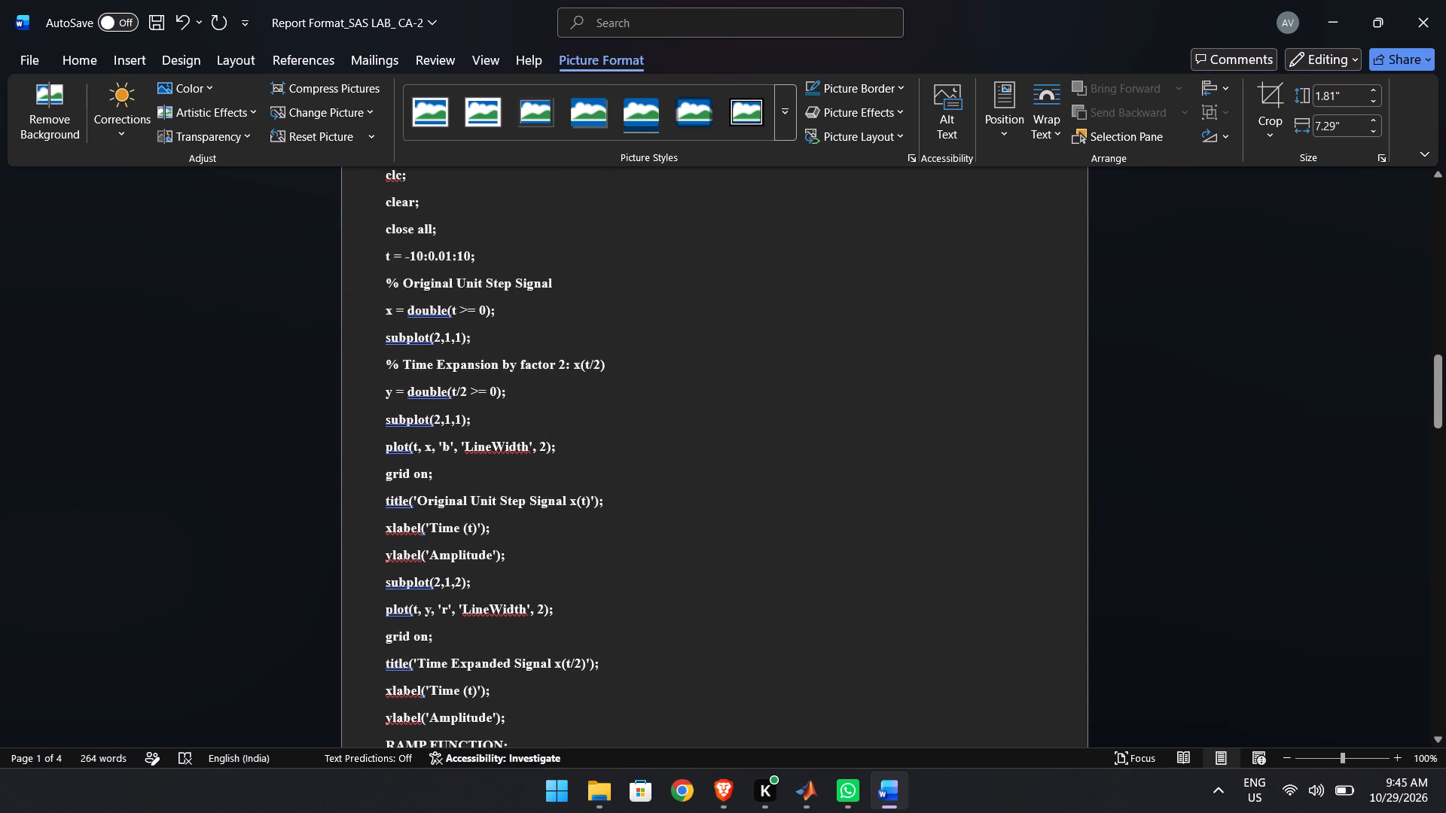
pyautogui.scroll(1, 441, 256)
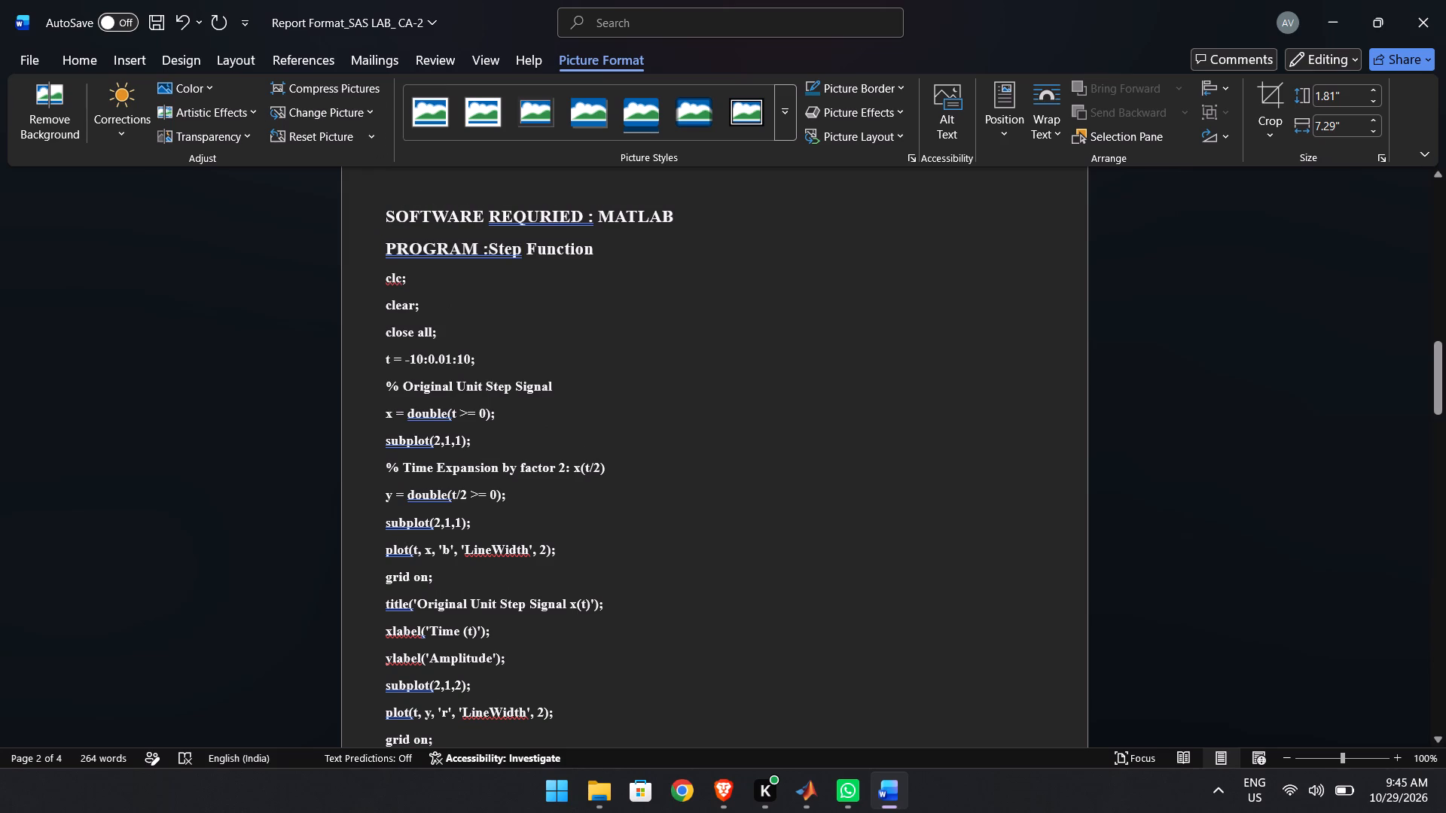
pyautogui.click(383, 278)
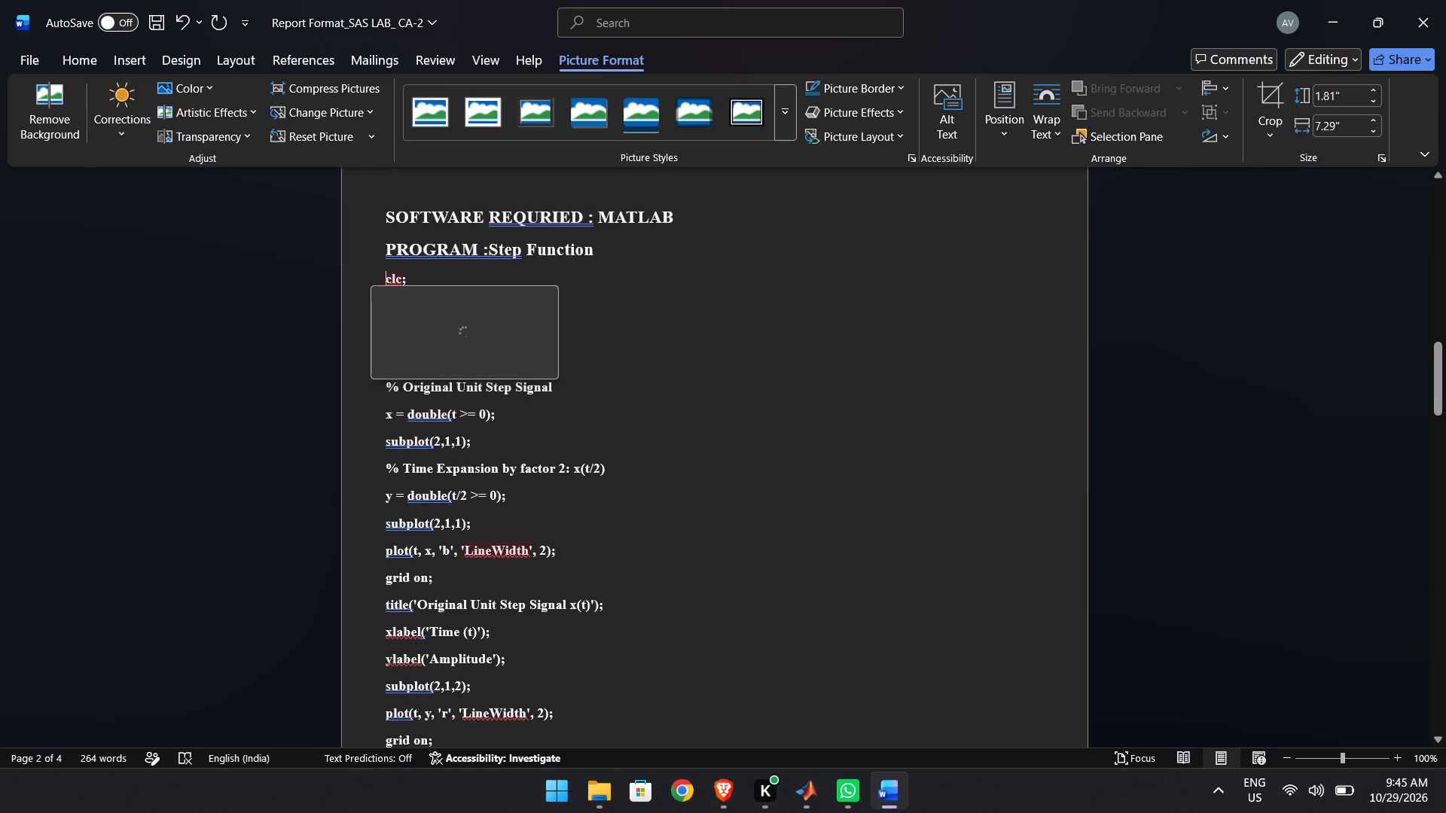
# Delete the whole Step Function program code, from clc; through the last ylabel('Amplitude'); line before the RAMP FUNCTION heading.
pyautogui.click(599, 561)
pyautogui.scroll(-1, 599, 561)
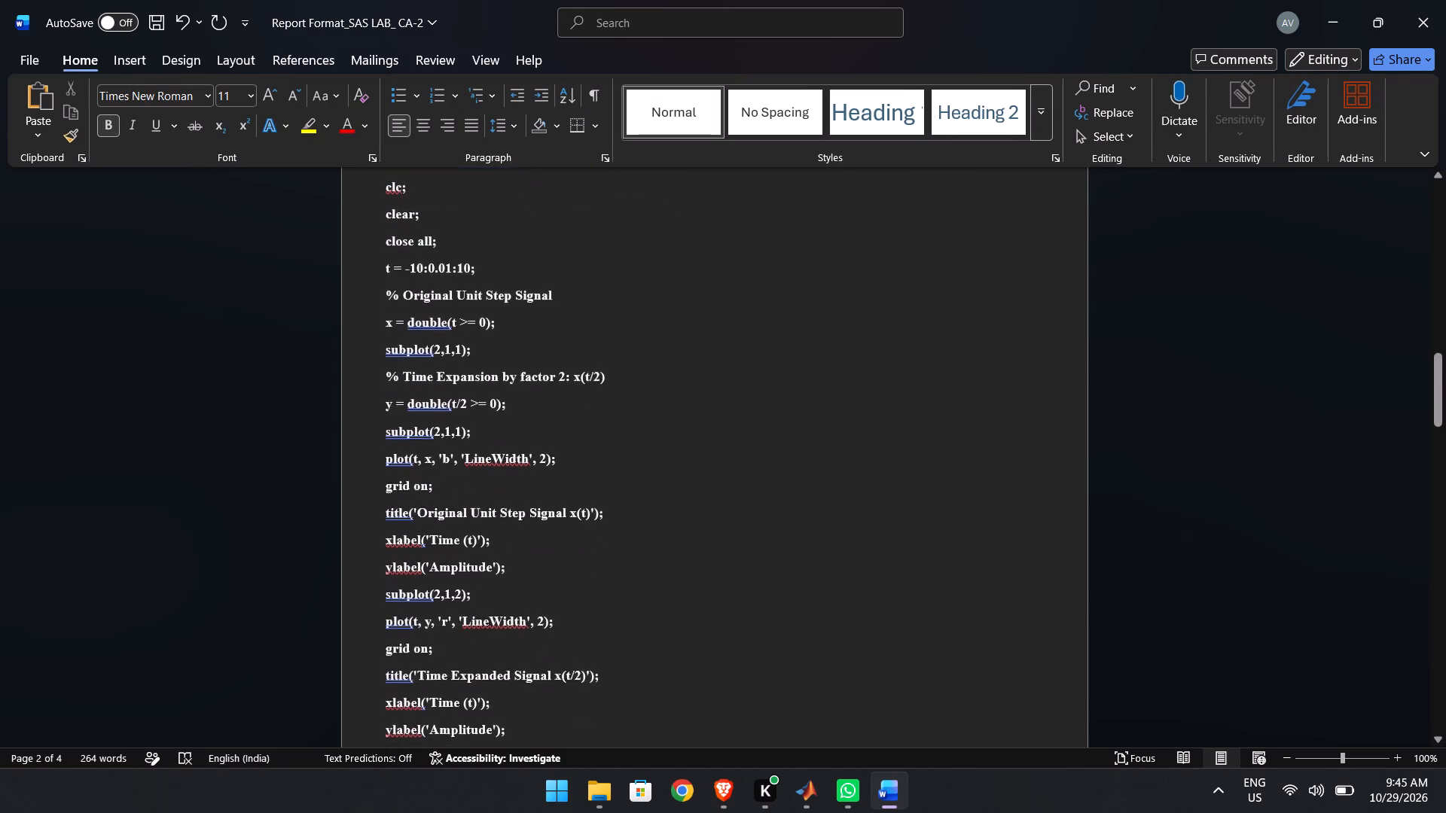
pyautogui.scroll(-1, 599, 561)
pyautogui.scroll(-1, 540, 623)
pyautogui.scroll(1, 514, 542)
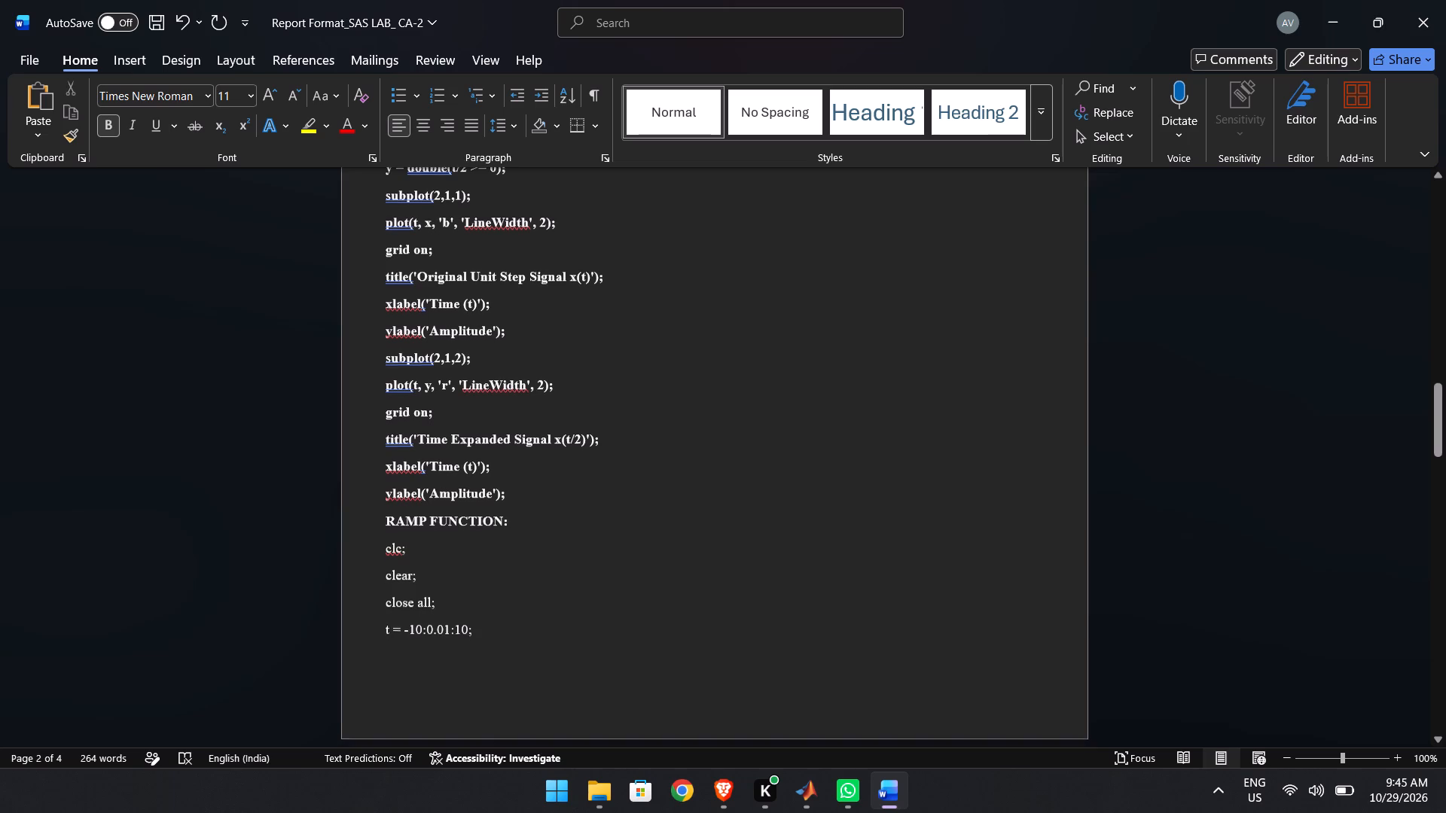
pyautogui.scroll(1, 514, 542)
pyautogui.moveTo(517, 516); pyautogui.dragTo(453, 287)
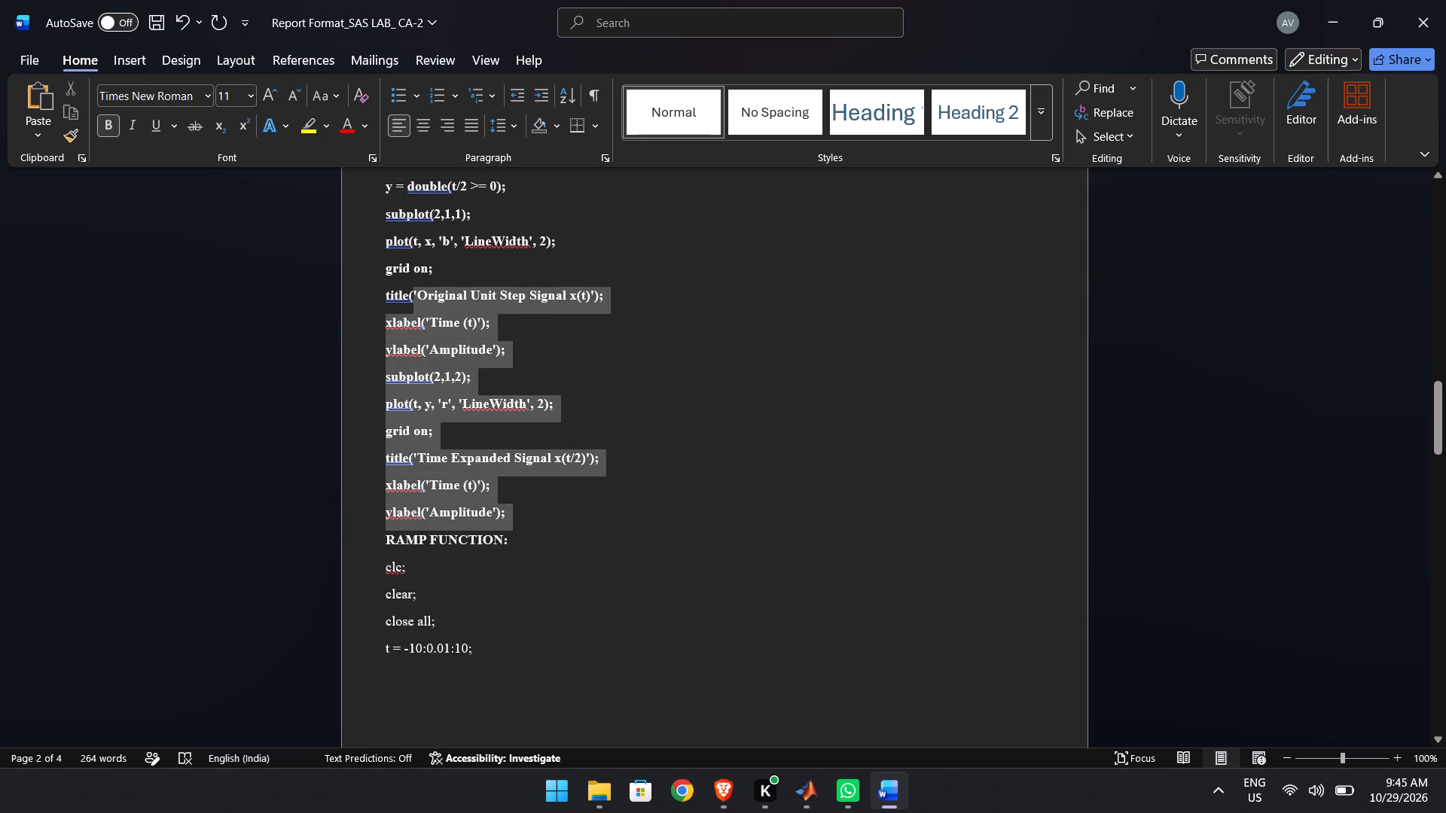
pyautogui.moveTo(453, 287); pyautogui.dragTo(374, 273)
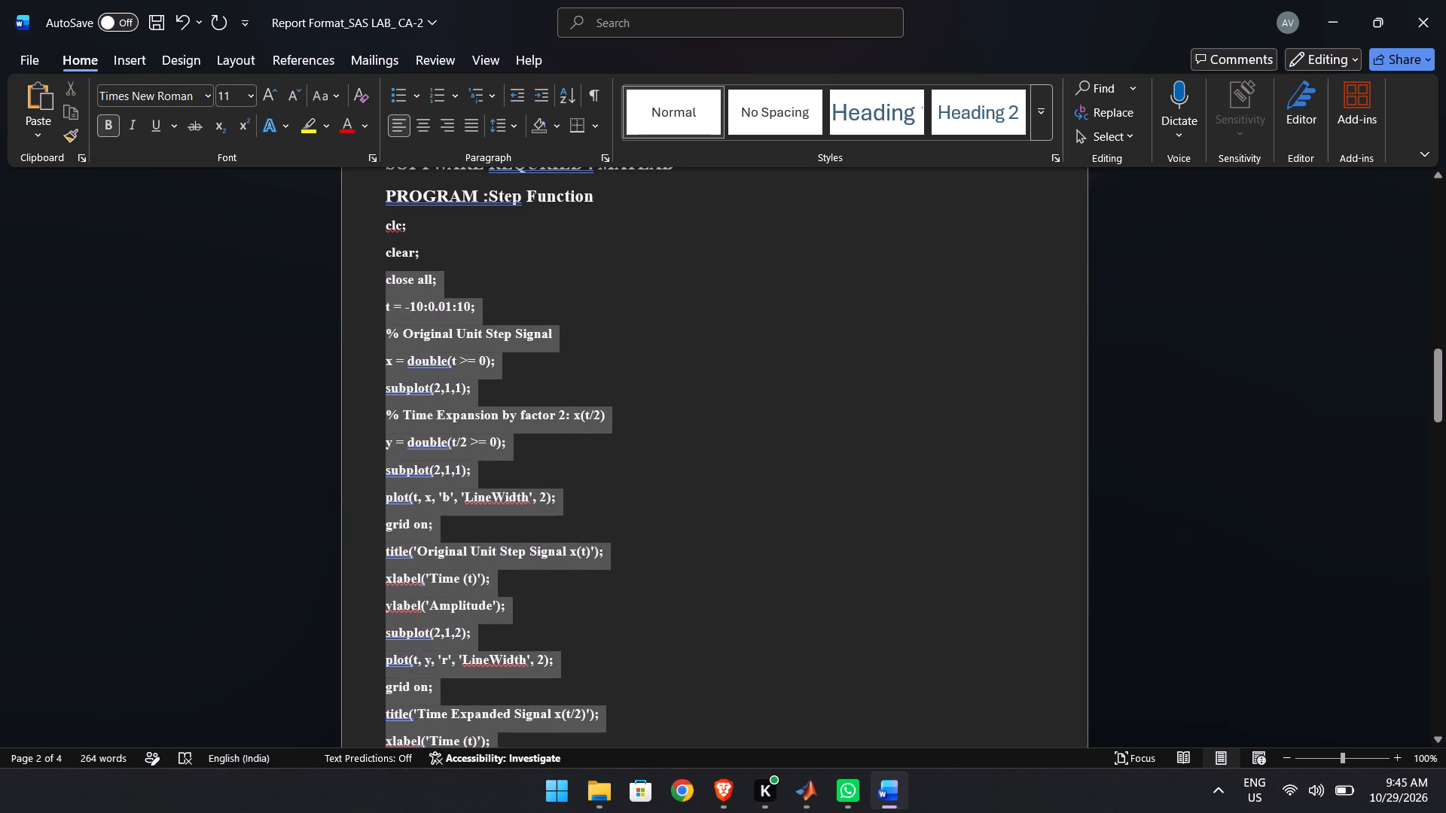
pyautogui.moveTo(374, 273); pyautogui.dragTo(378, 239)
pyautogui.press('BackSpace')
# Insert an empty line between the PROGRAM :Step Function heading and the RAMP FUNCTION heading.
pyautogui.moveTo(378, 239); pyautogui.dragTo(538, 224)
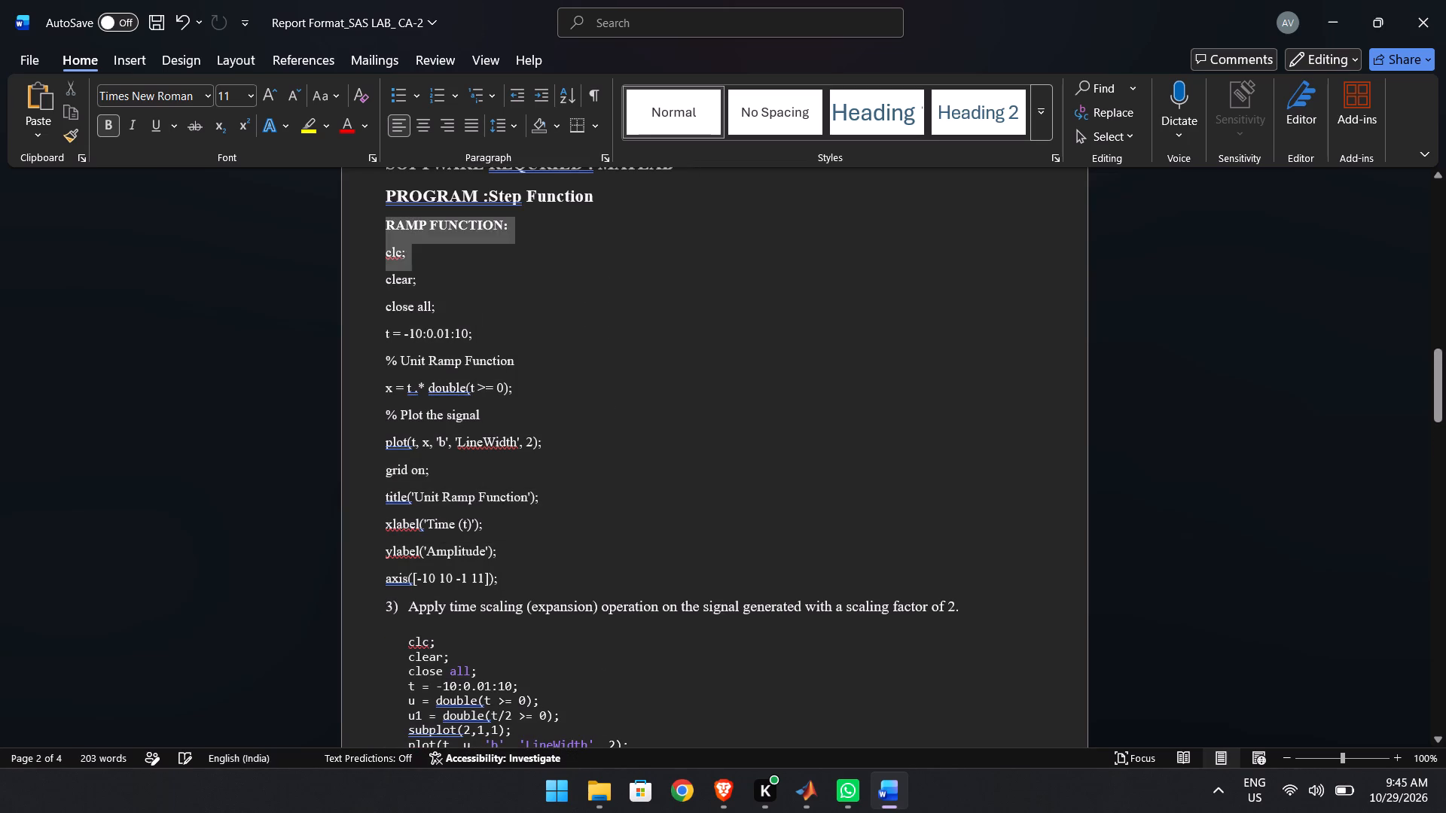
pyautogui.moveTo(538, 224); pyautogui.dragTo(602, 198)
pyautogui.click(602, 198)
pyautogui.press('Return')
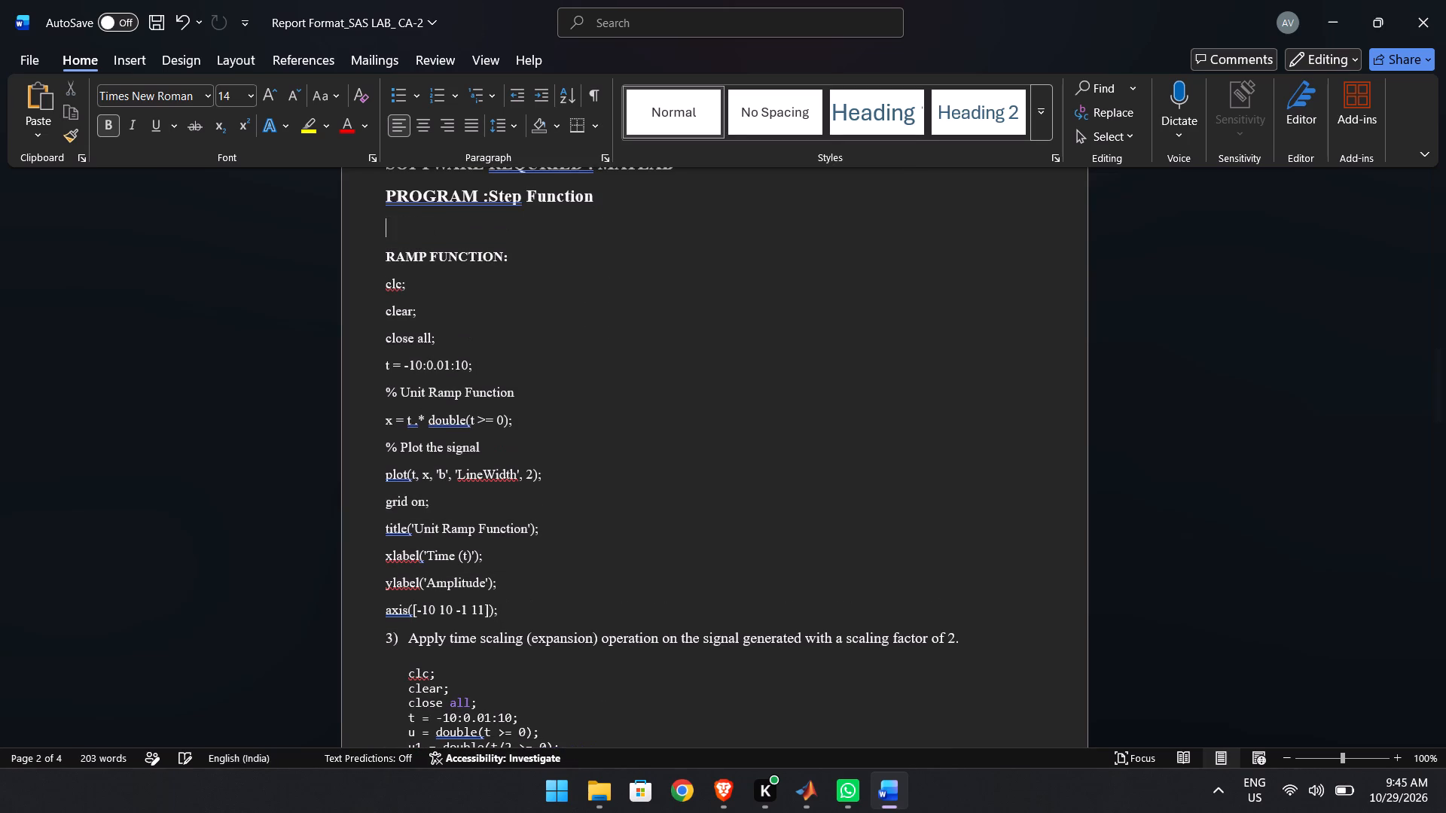
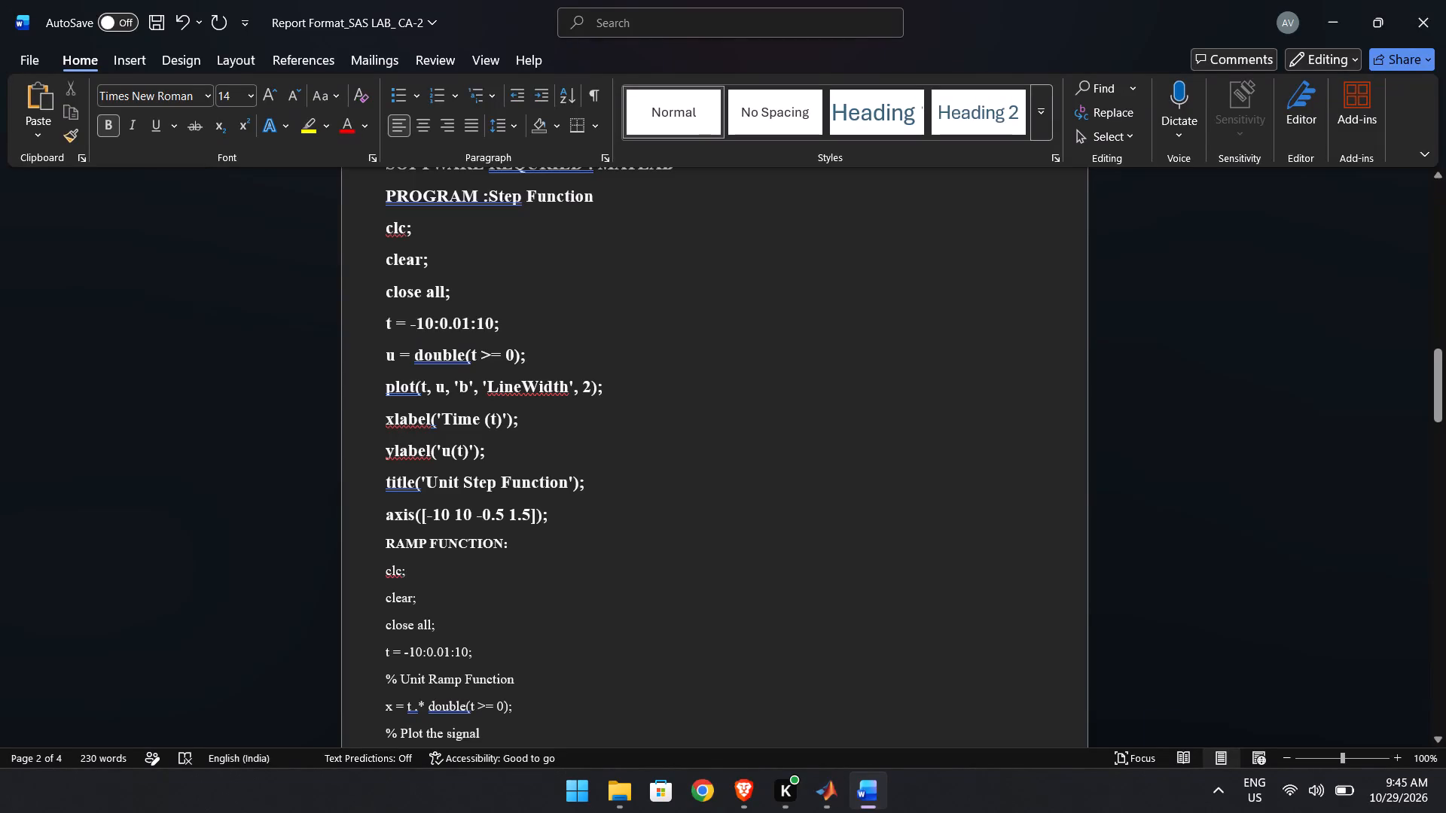
# Format the Step Function program code, from clc; through the axis line, as 12-point text without bold.
pyautogui.moveTo(388, 227); pyautogui.dragTo(542, 508)
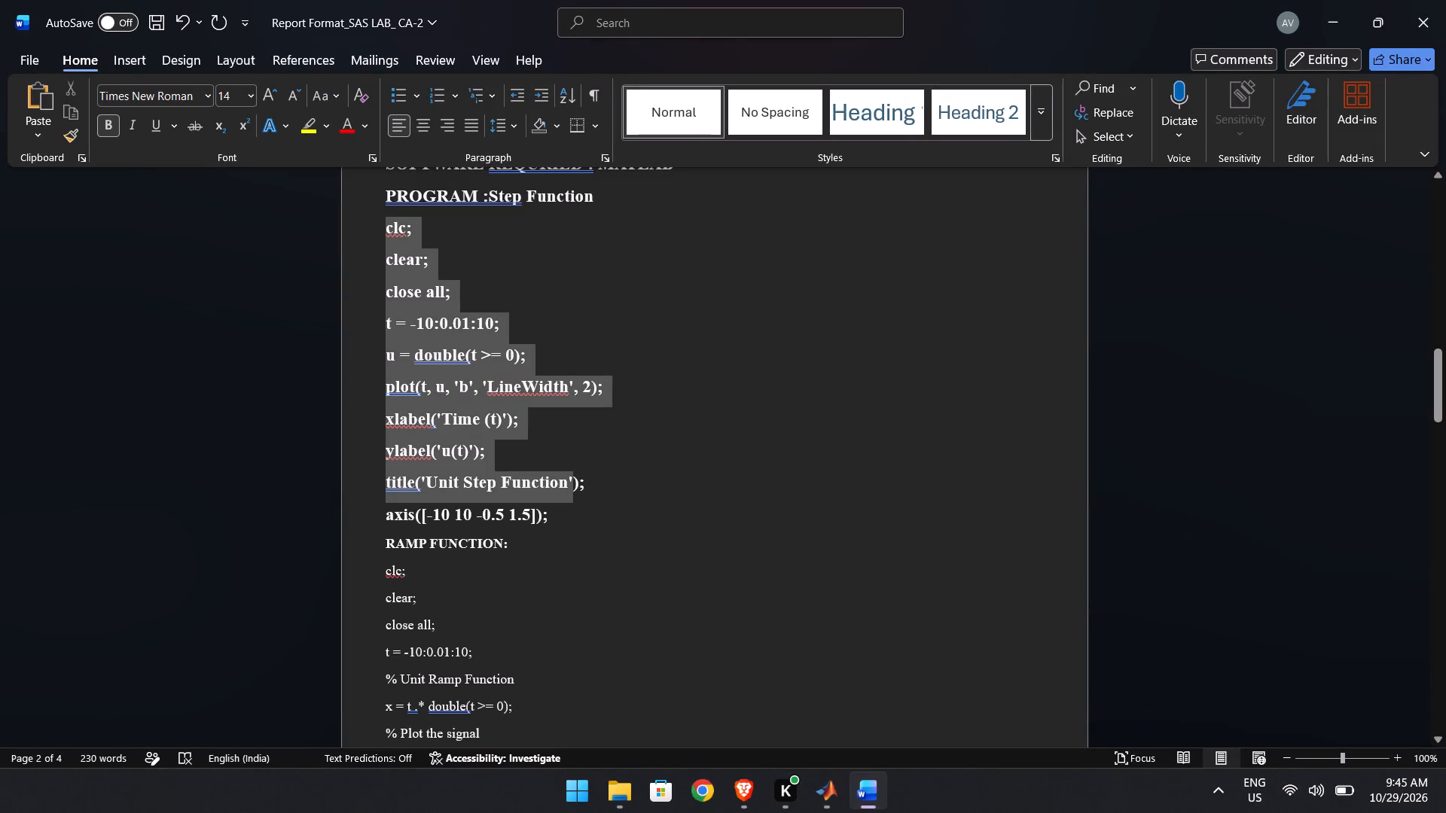
pyautogui.moveTo(542, 508); pyautogui.dragTo(549, 517)
pyautogui.click(249, 96)
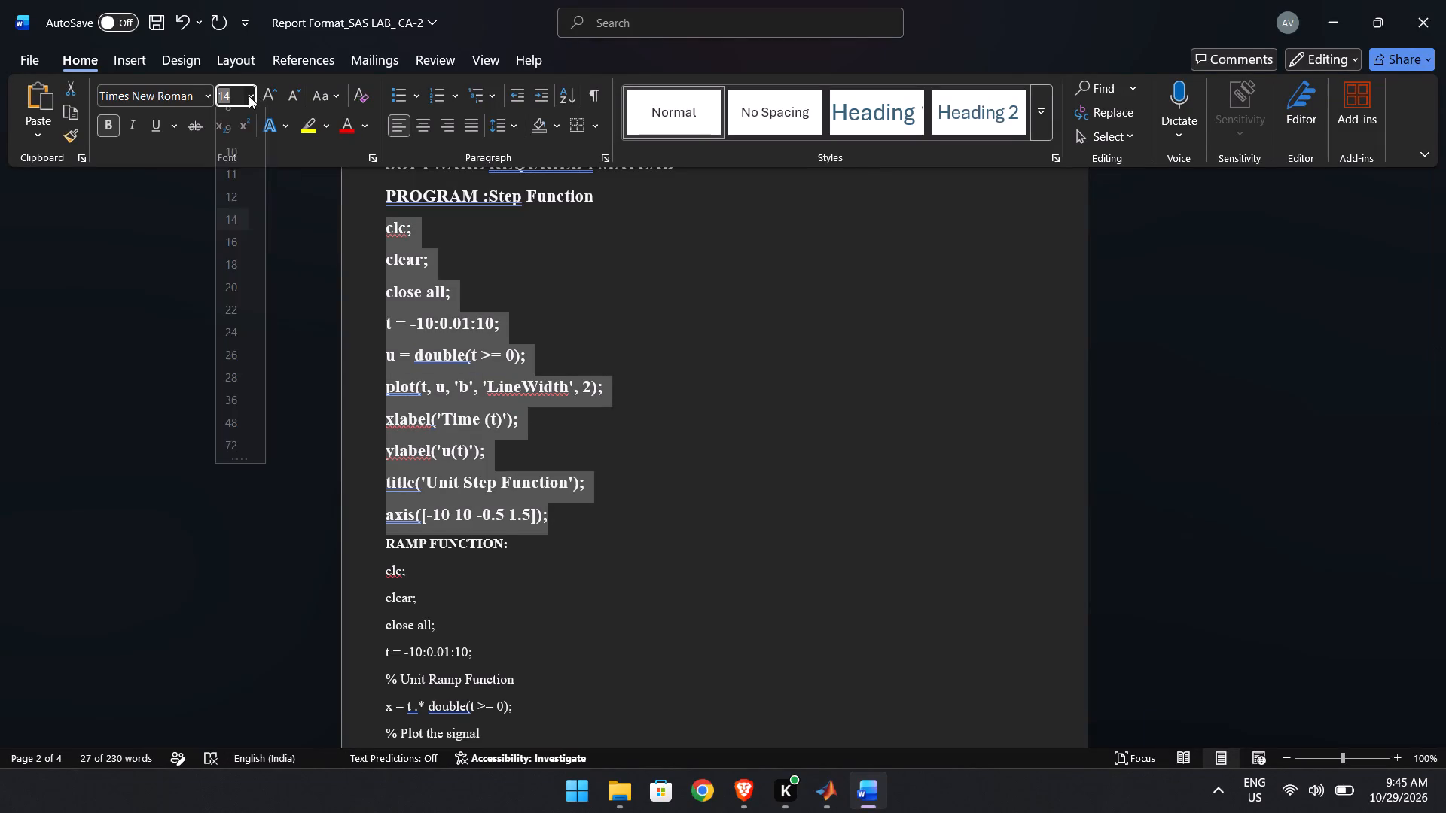
pyautogui.click(241, 209)
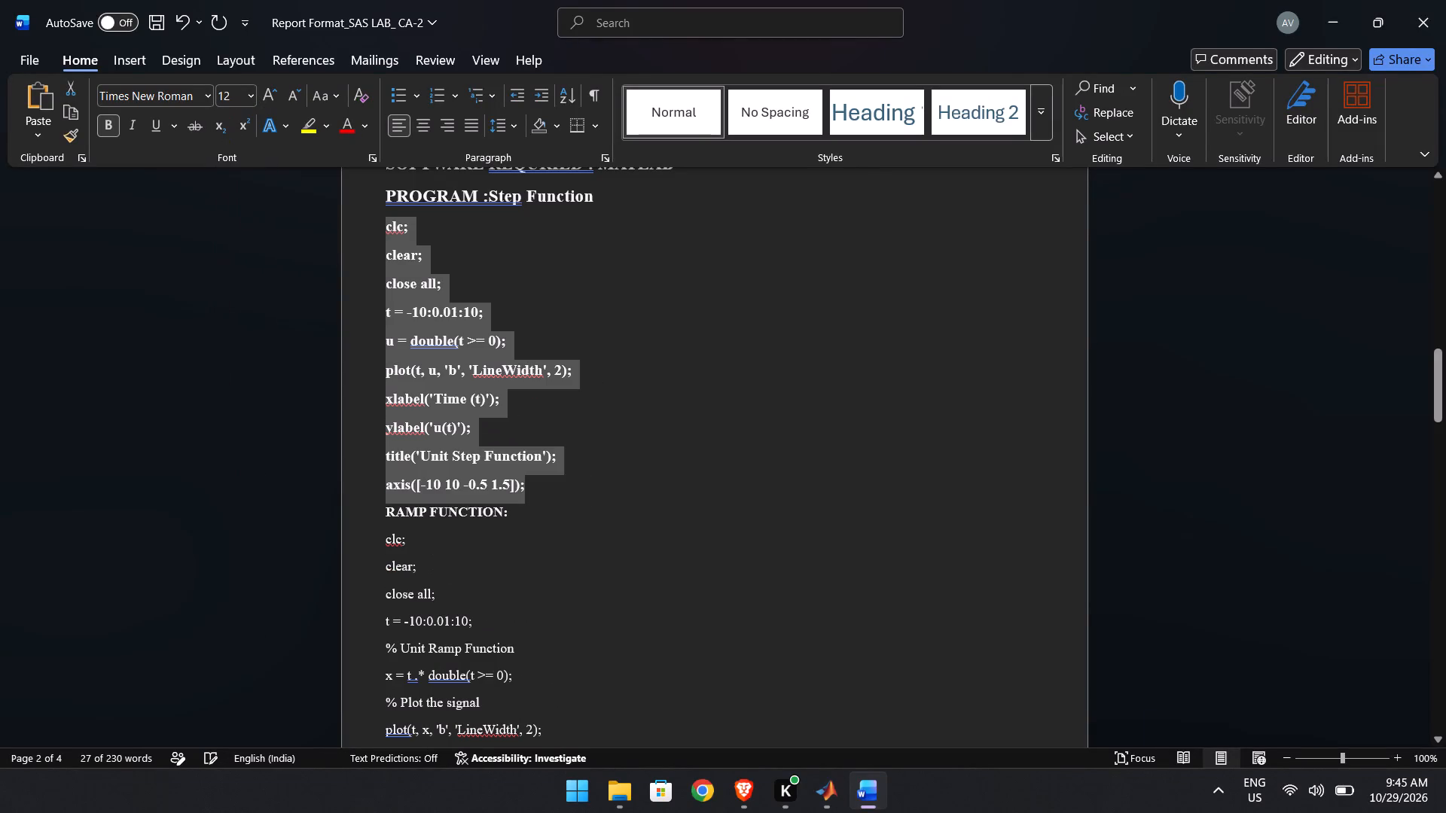
pyautogui.click(110, 126)
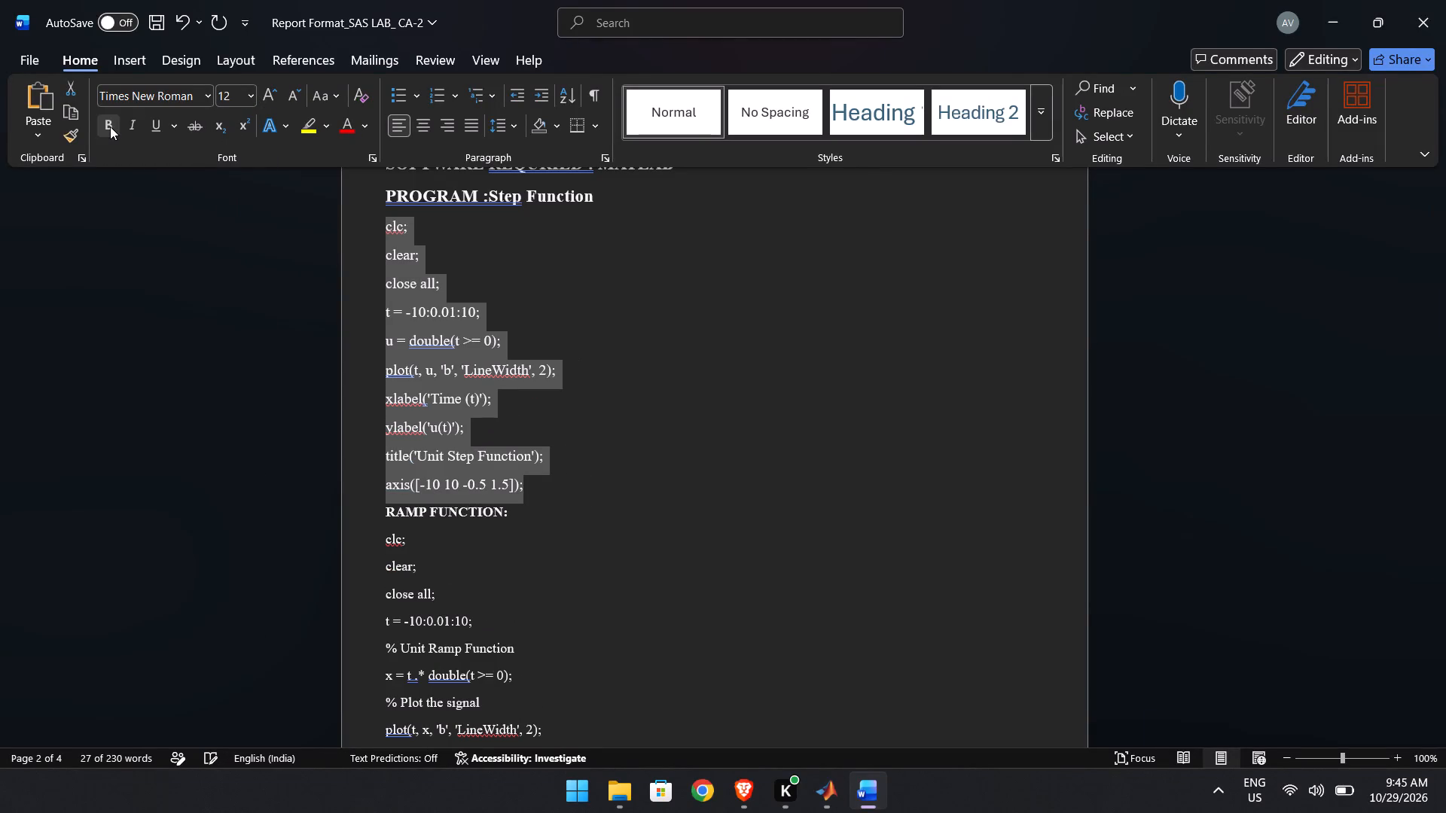
pyautogui.click(364, 386)
pyautogui.scroll(-1, 364, 386)
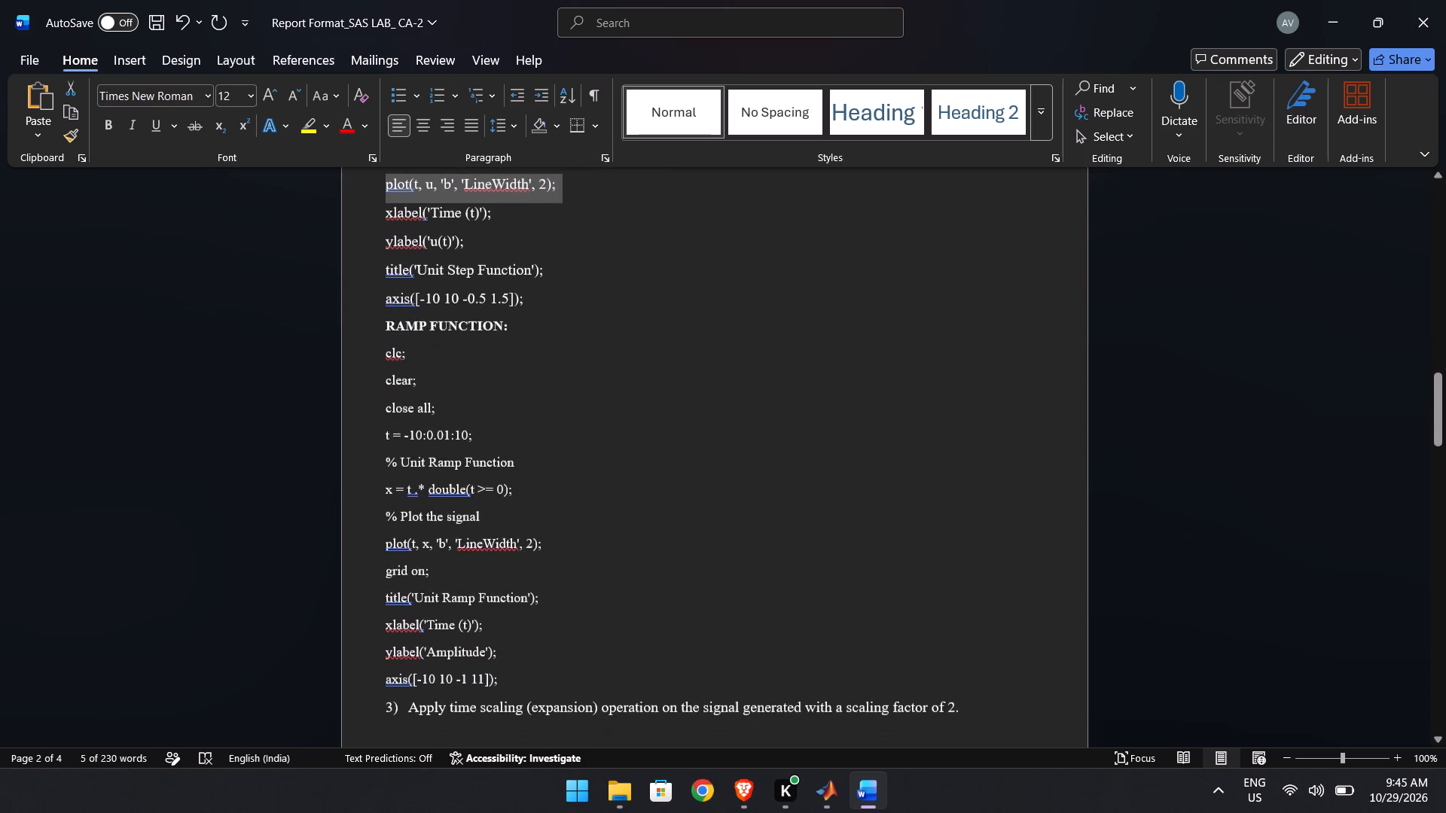
# Paste the copied line "Apply time scaling (expansion) operation on the signal generated with a scaling factor of 2." below the ramp plot.
pyautogui.scroll(-5, 385, 466)
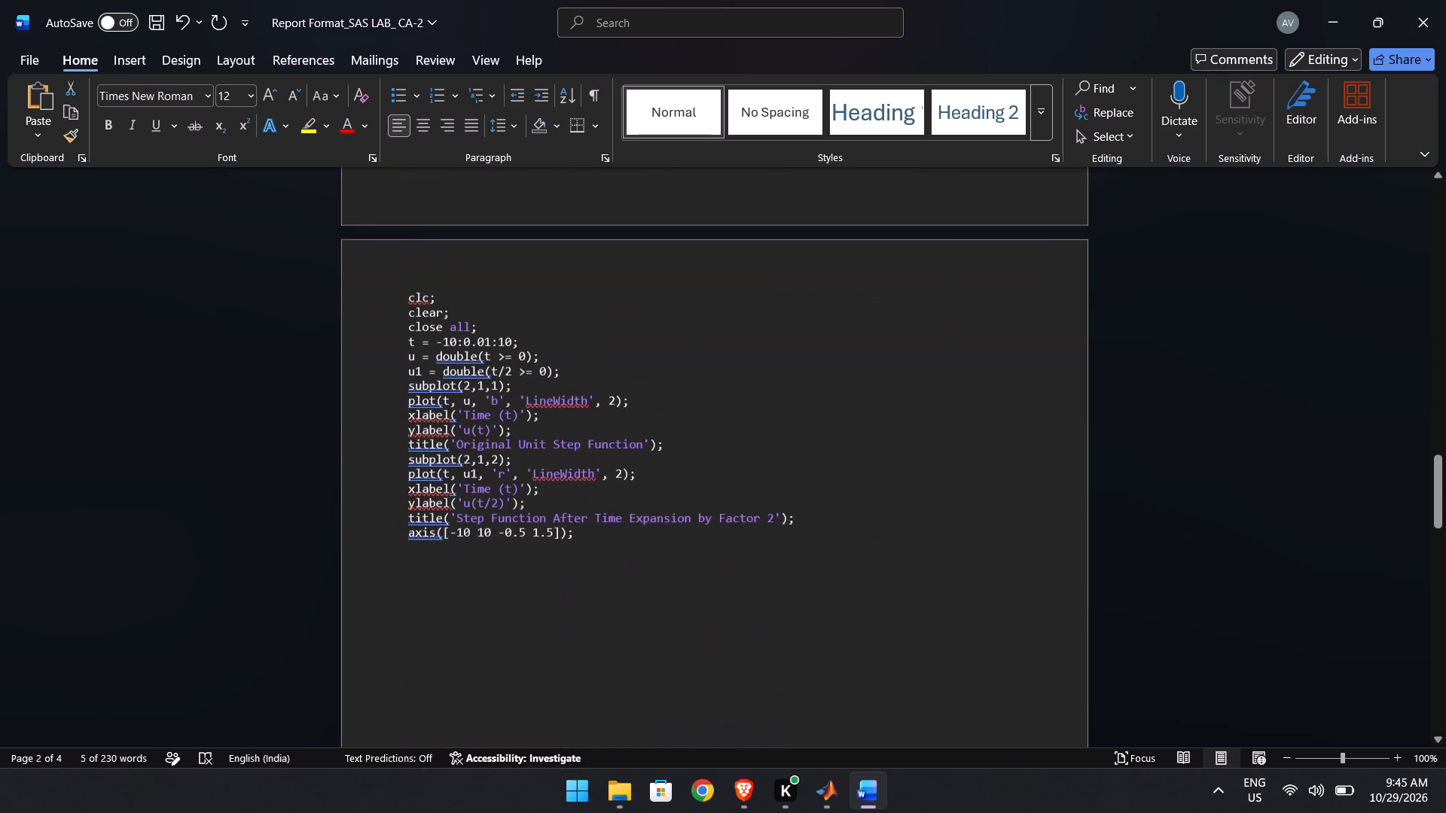
pyautogui.scroll(-5, 385, 466)
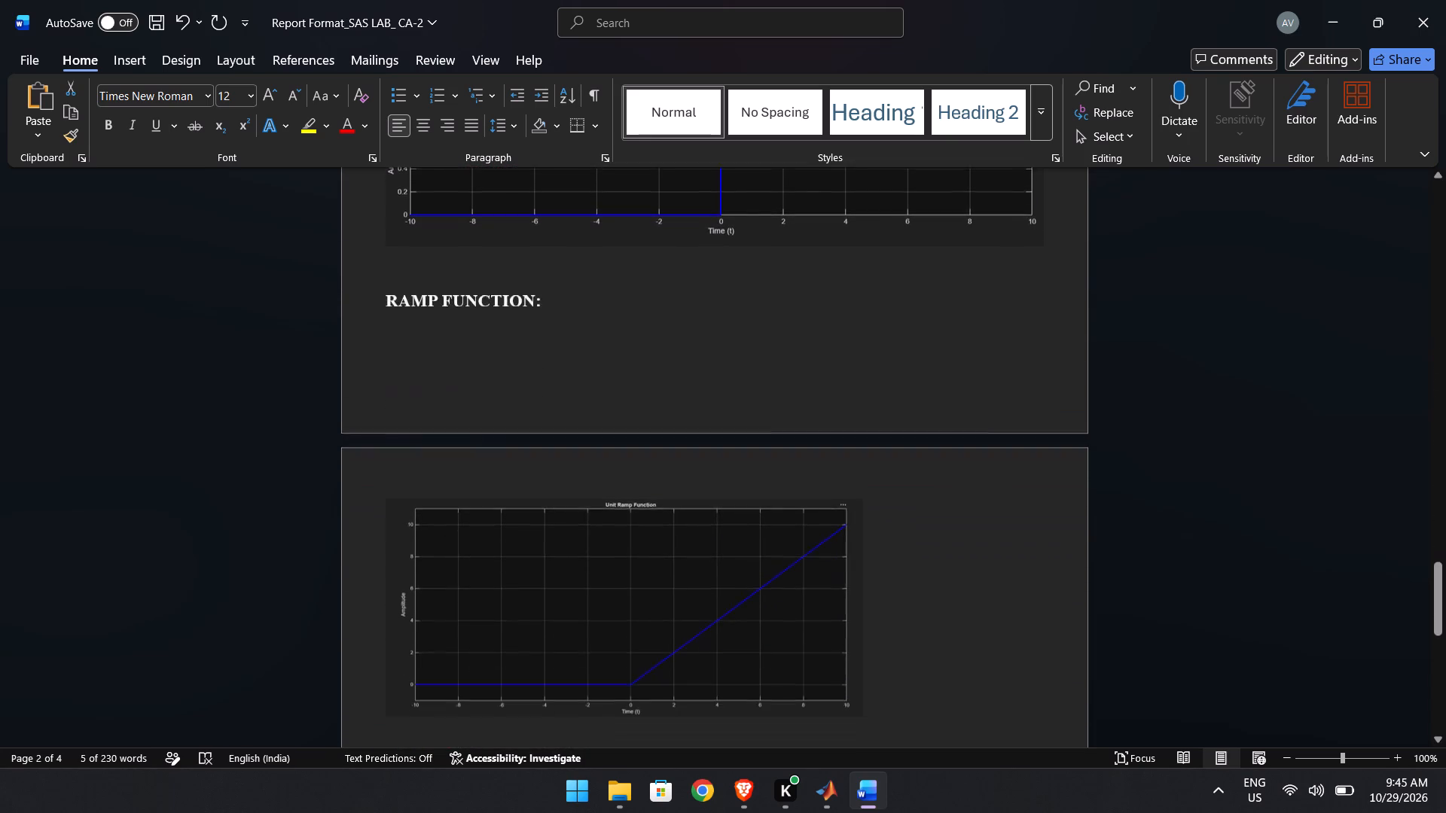
pyautogui.scroll(-1, 385, 466)
pyautogui.click(443, 396)
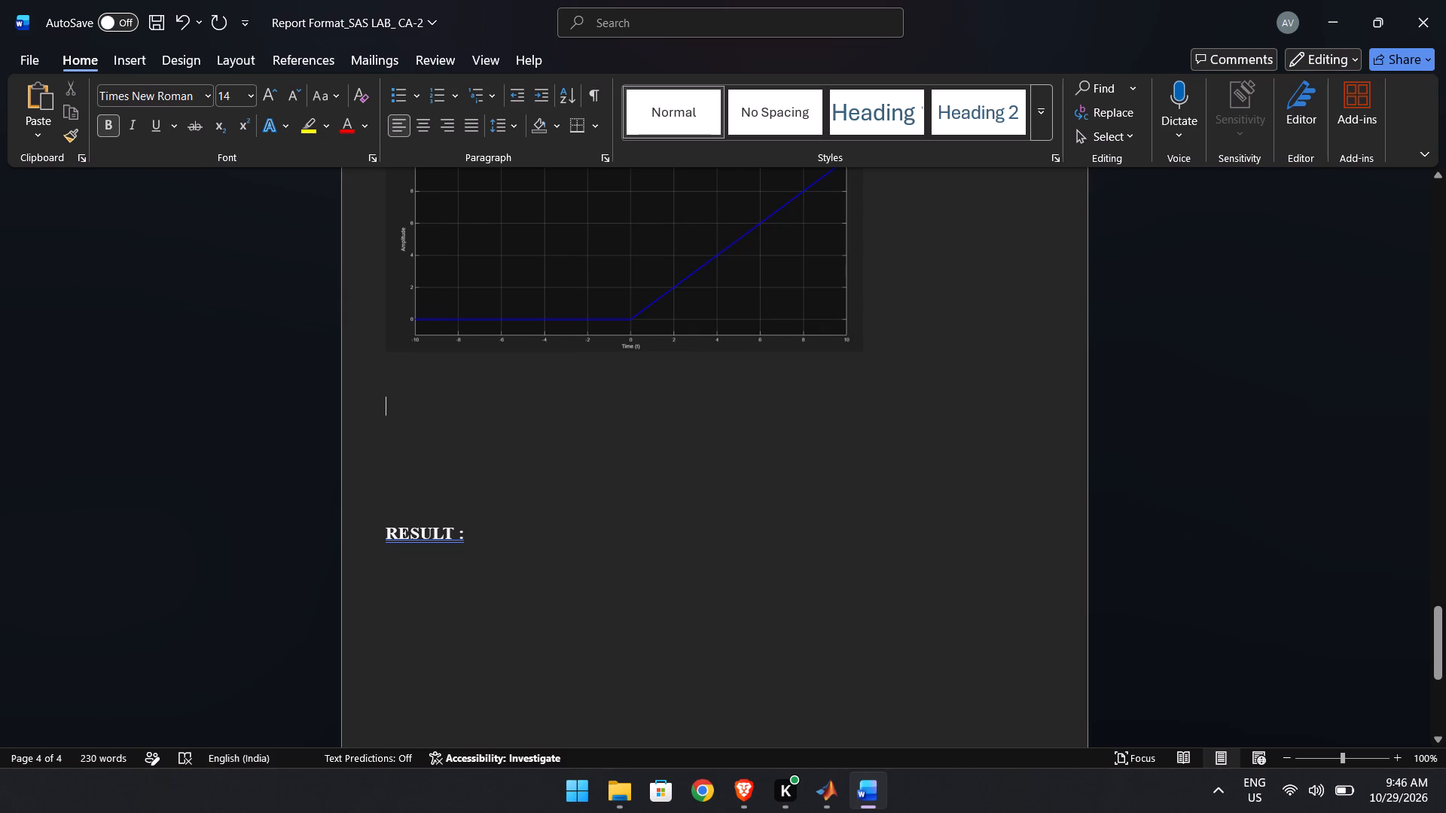
pyautogui.press('super+v')
pyautogui.scroll(-1, 476, 598)
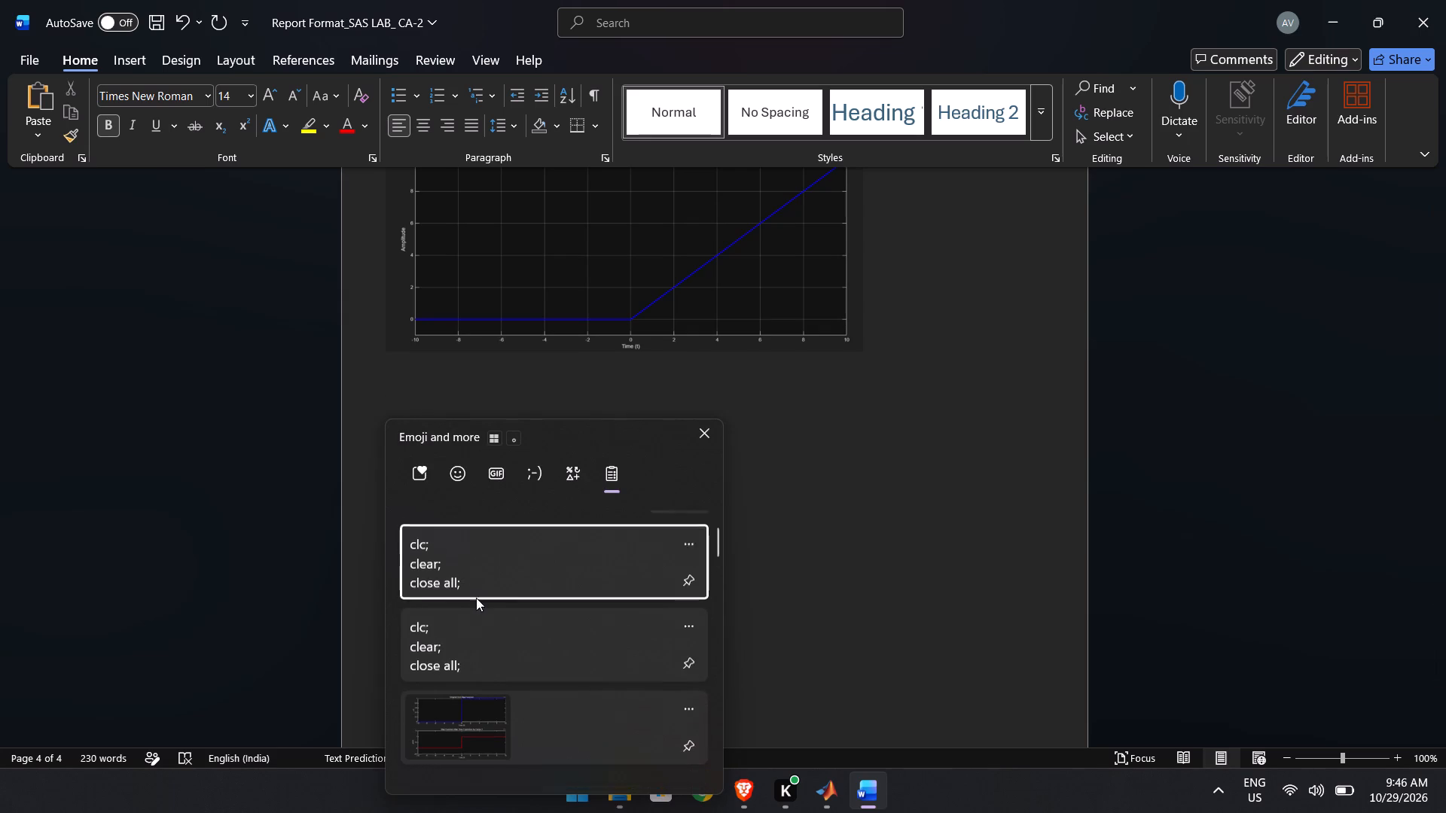
pyautogui.scroll(-5, 476, 598)
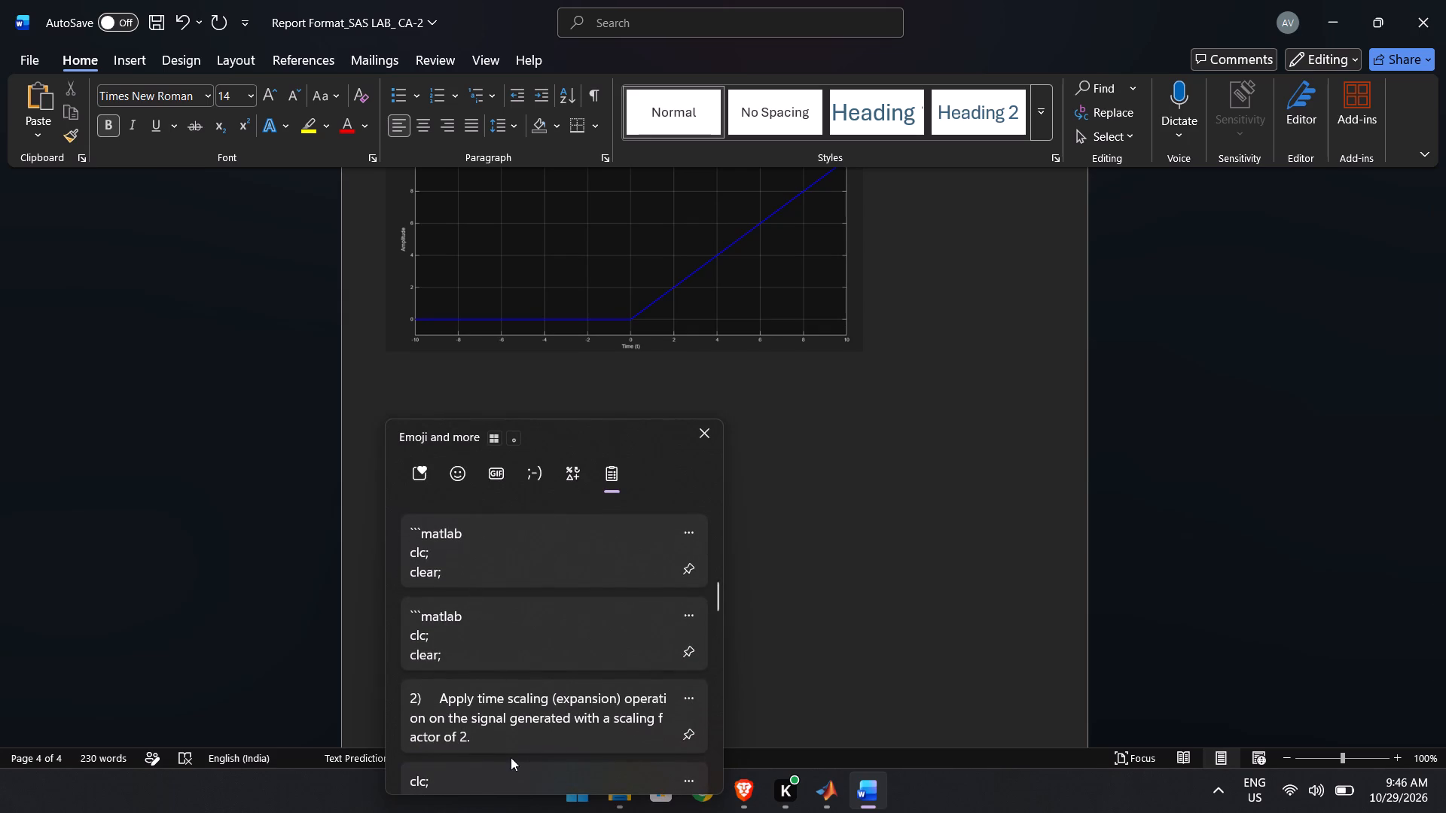
pyautogui.click(511, 760)
pyautogui.click(499, 739)
pyautogui.hotkey('ctrl', 'v')
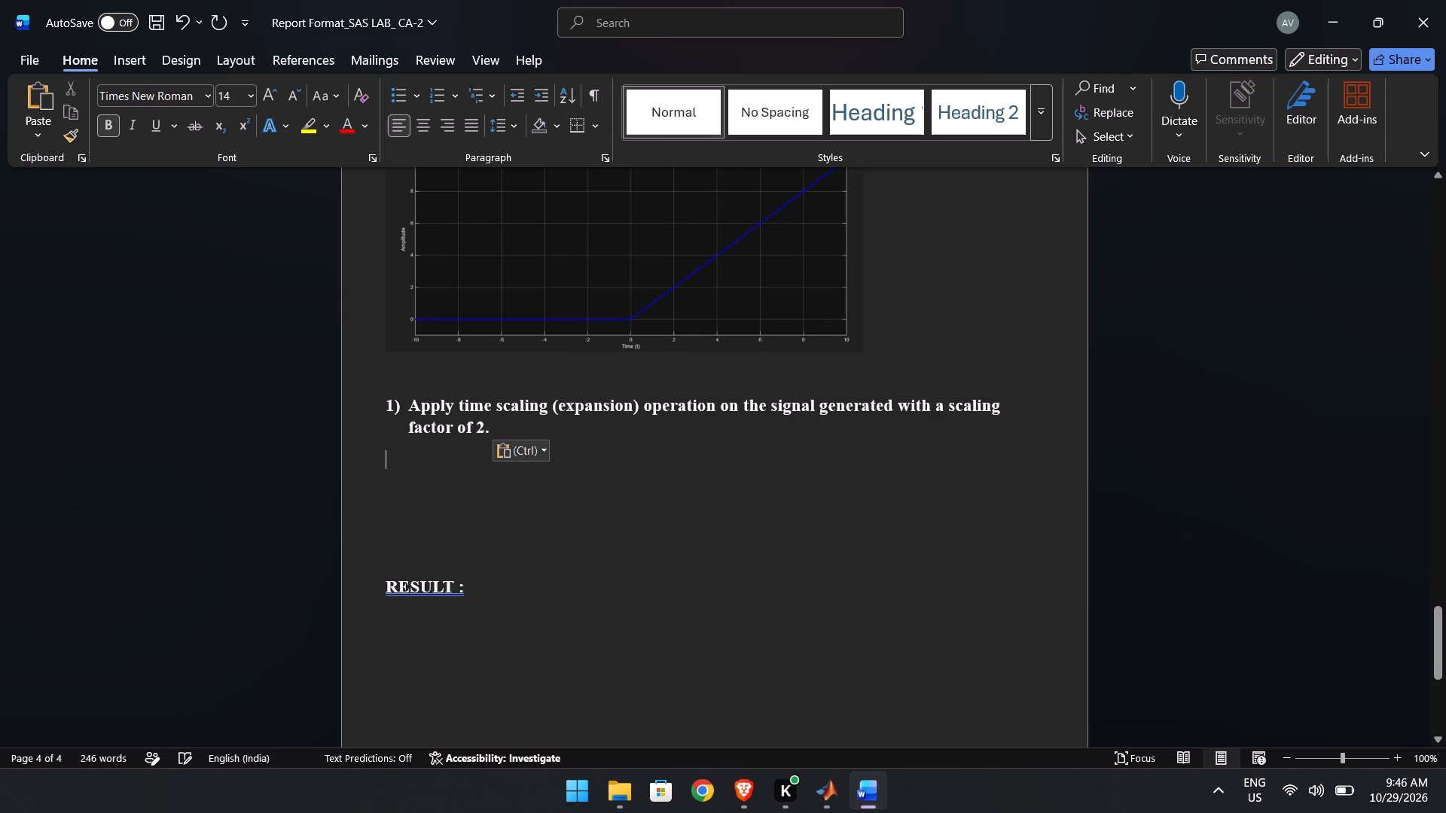
pyautogui.click(135, 58)
pyautogui.click(207, 99)
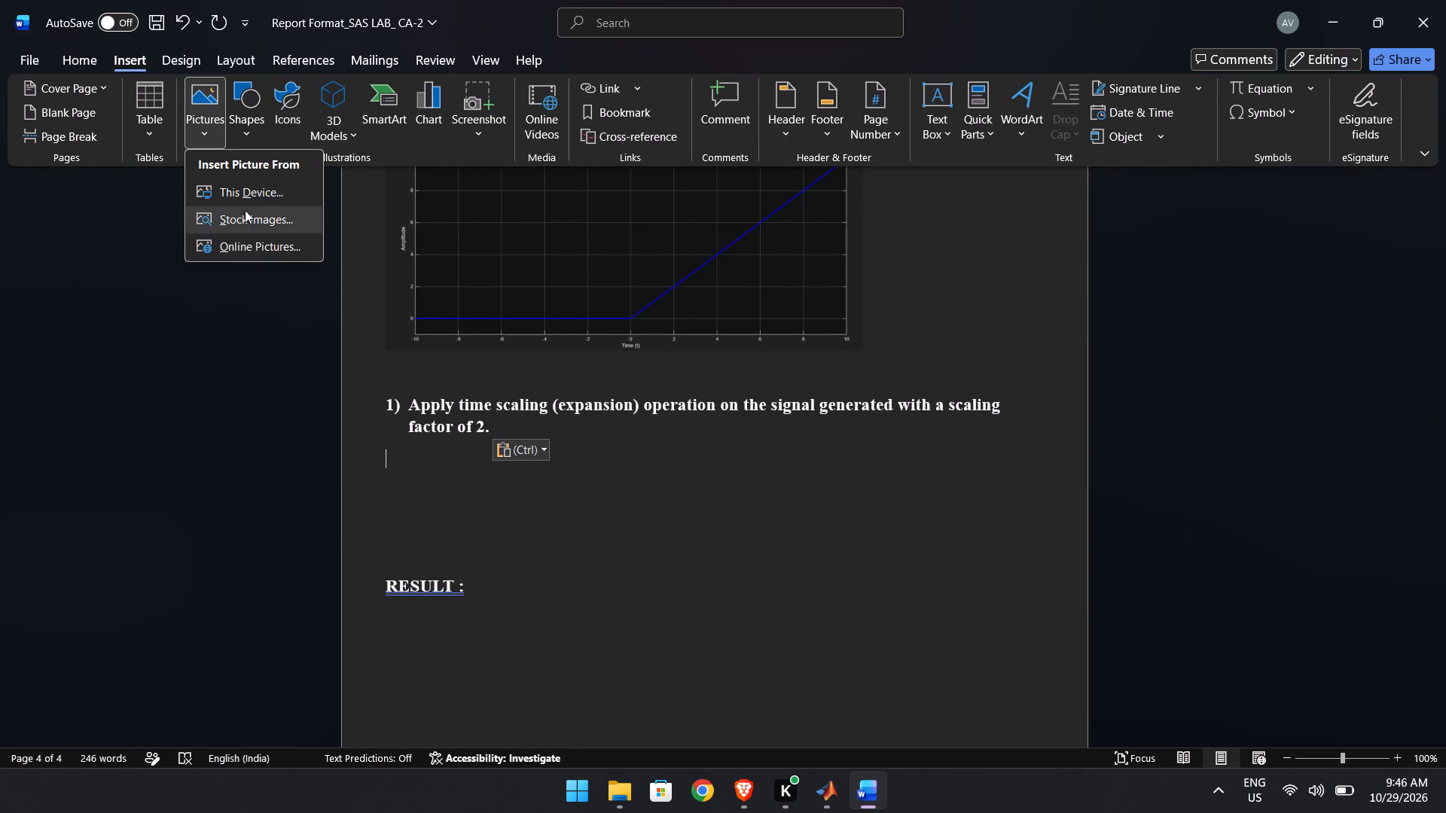
pyautogui.click(254, 184)
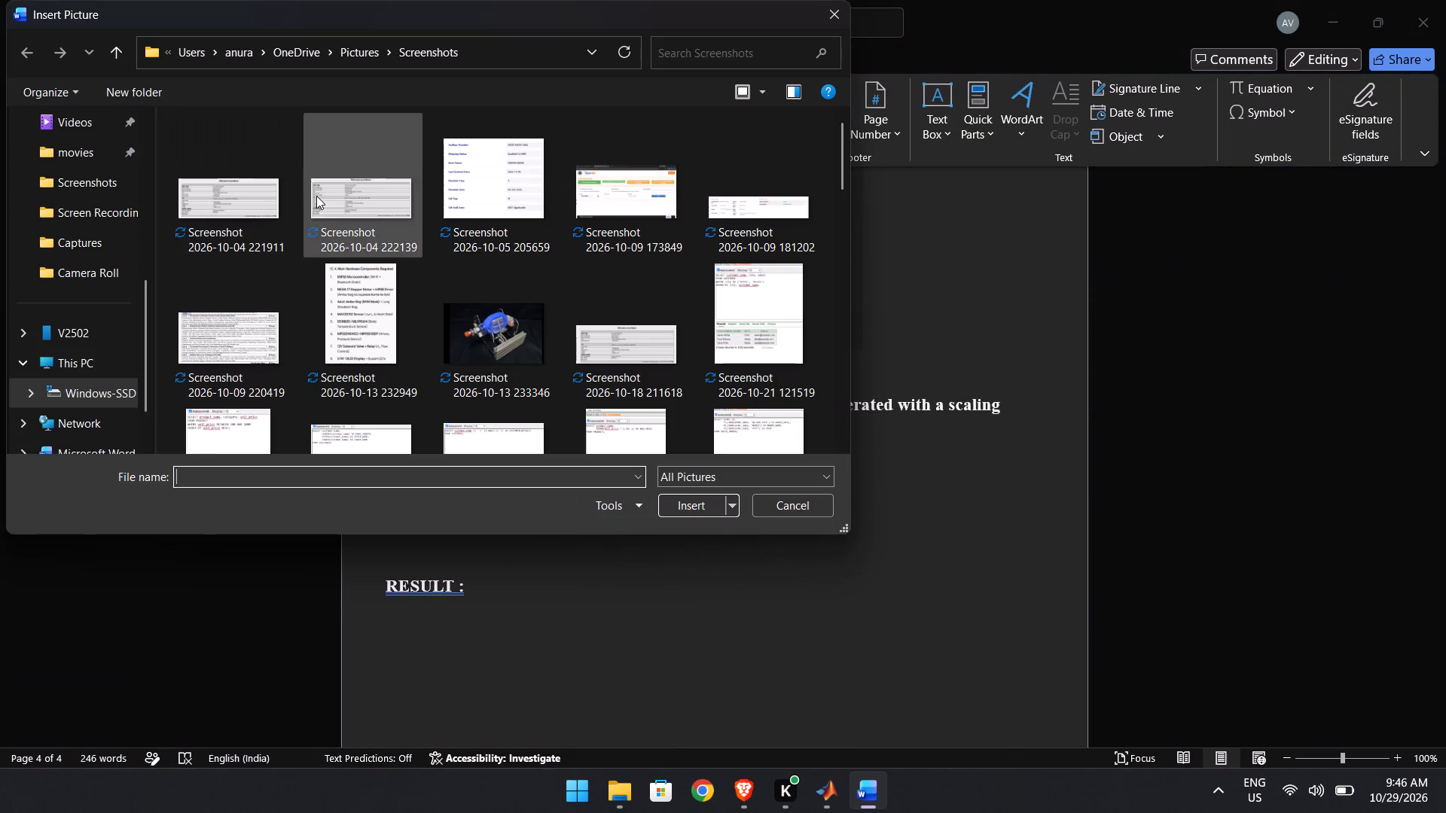
pyautogui.scroll(-20, 389, 300)
pyautogui.scroll(-2, 389, 300)
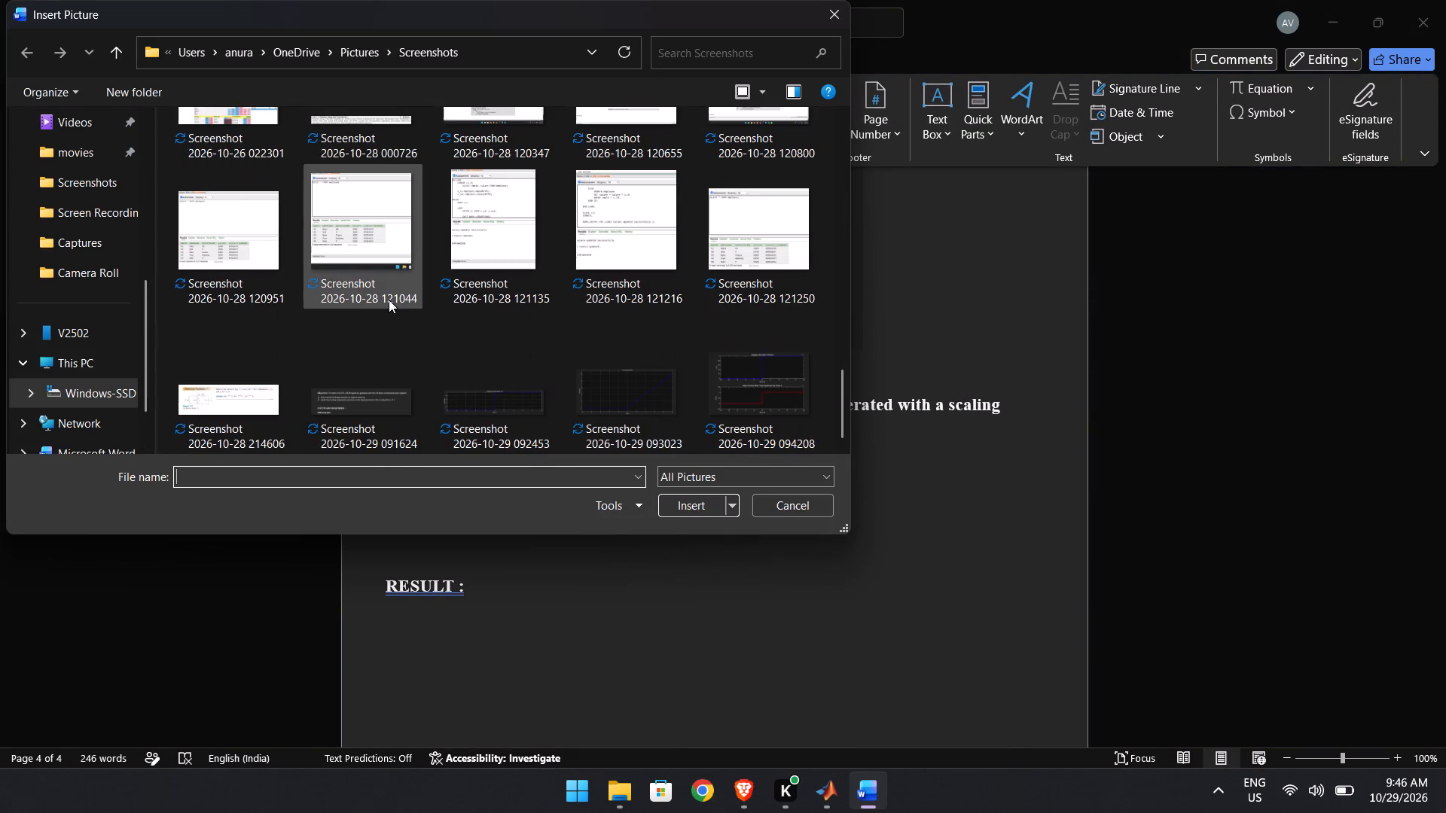
pyautogui.scroll(-13, 389, 300)
pyautogui.click(765, 339)
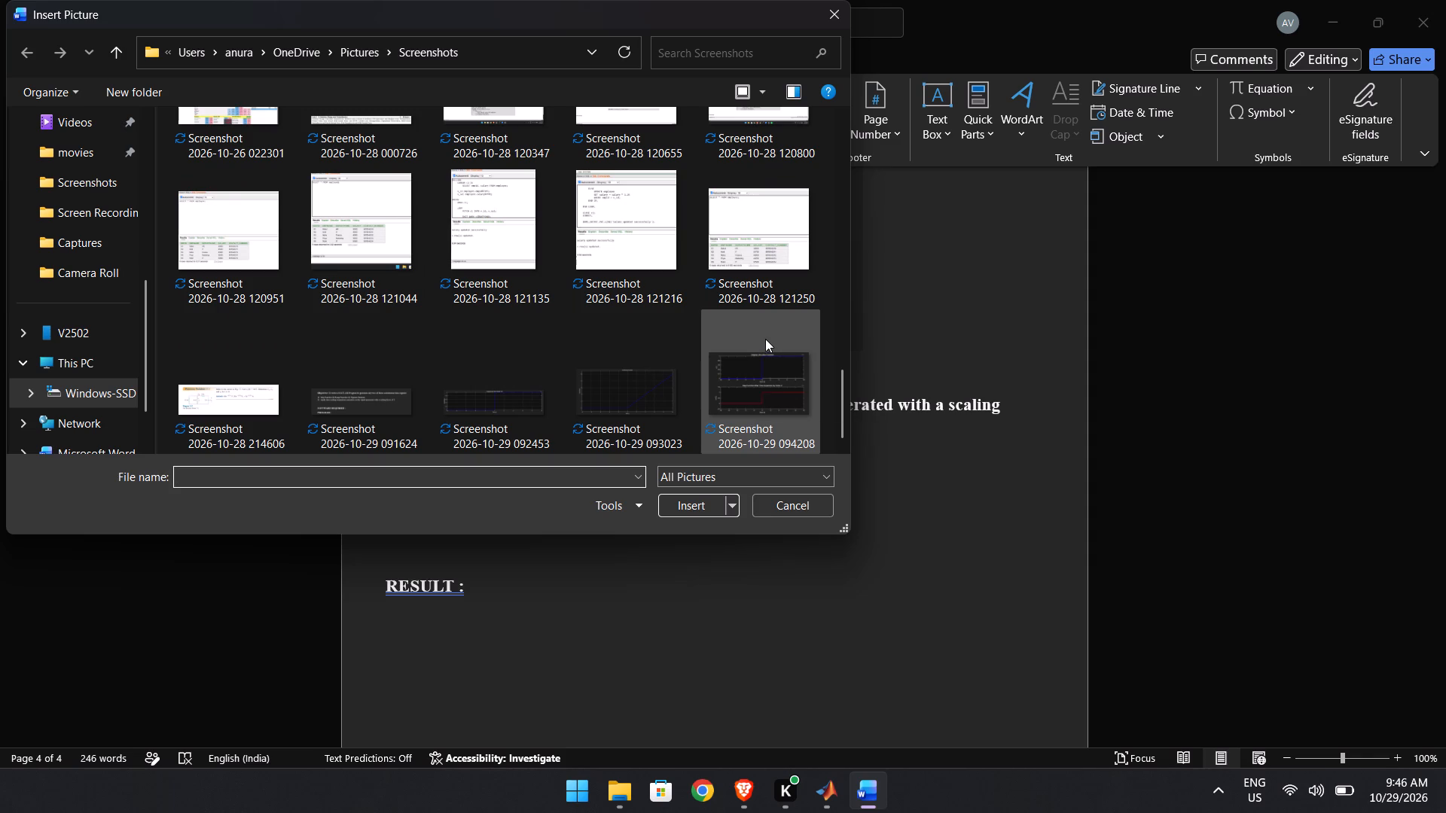
pyautogui.press('Return')
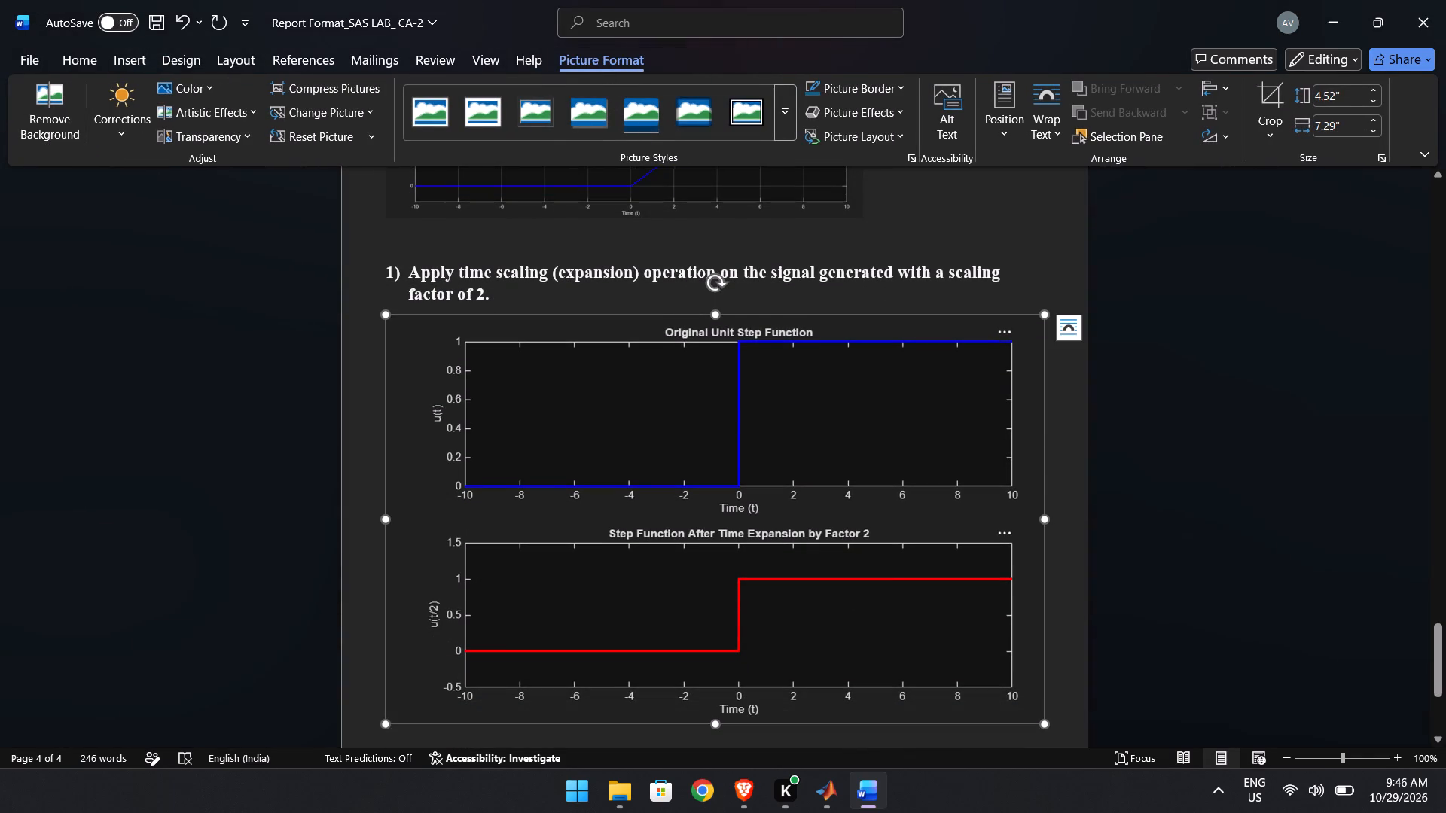
# Review the report's plots, the ramp and time-scaling programs and the RESULT section at the end.
pyautogui.scroll(-2, 680, 565)
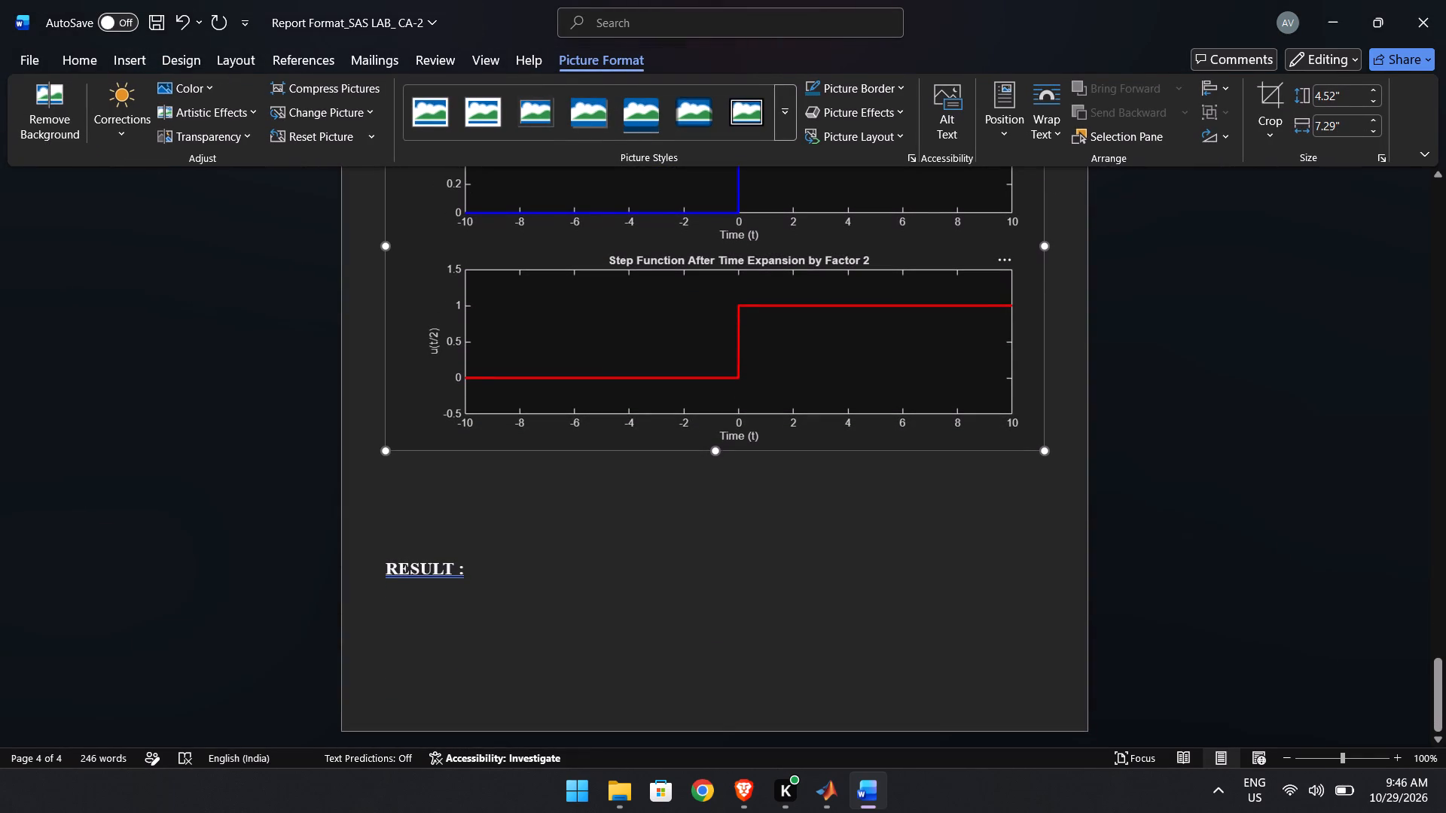
pyautogui.scroll(3, 587, 601)
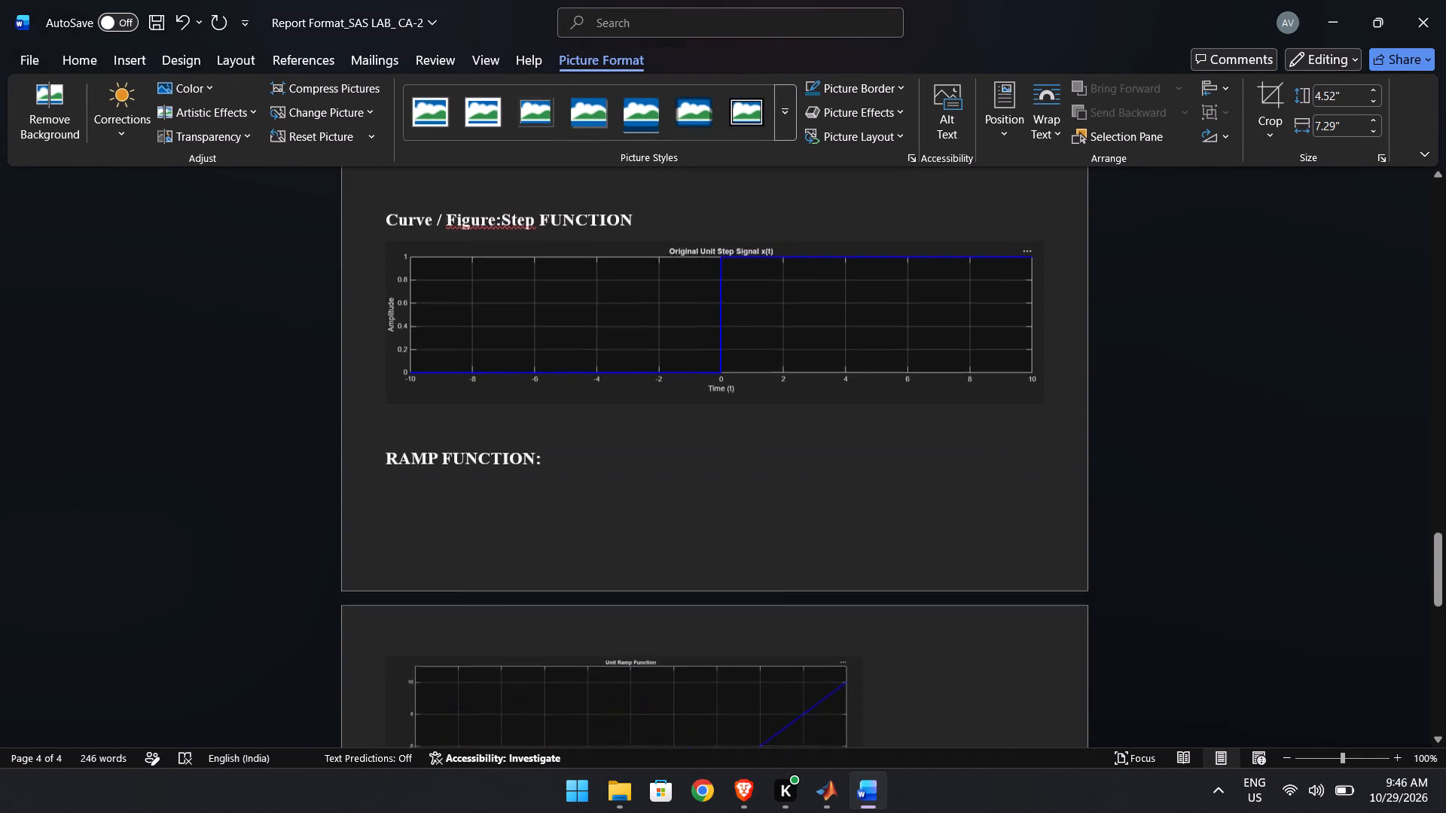
pyautogui.scroll(3, 587, 601)
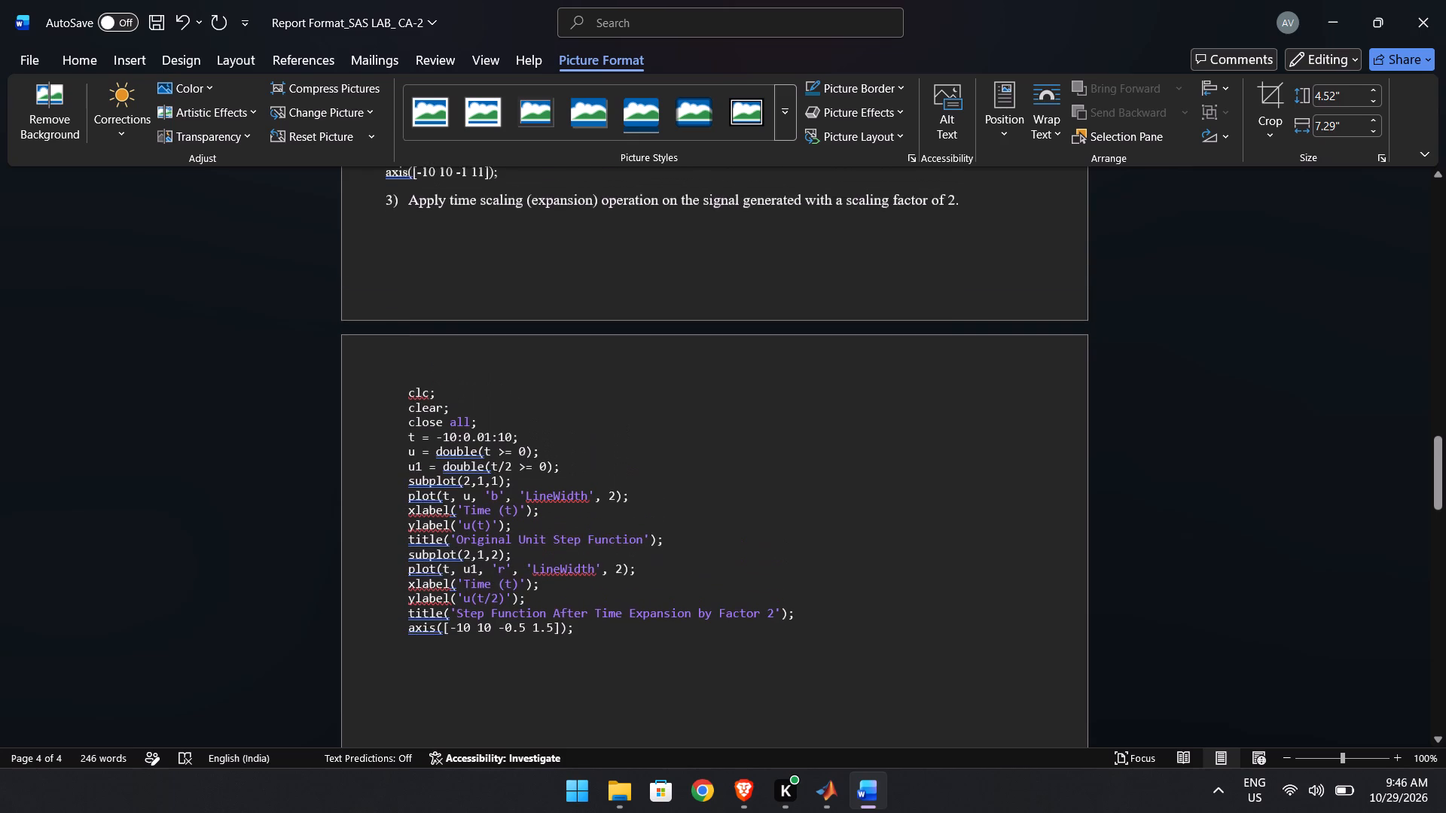
pyautogui.scroll(2, 587, 601)
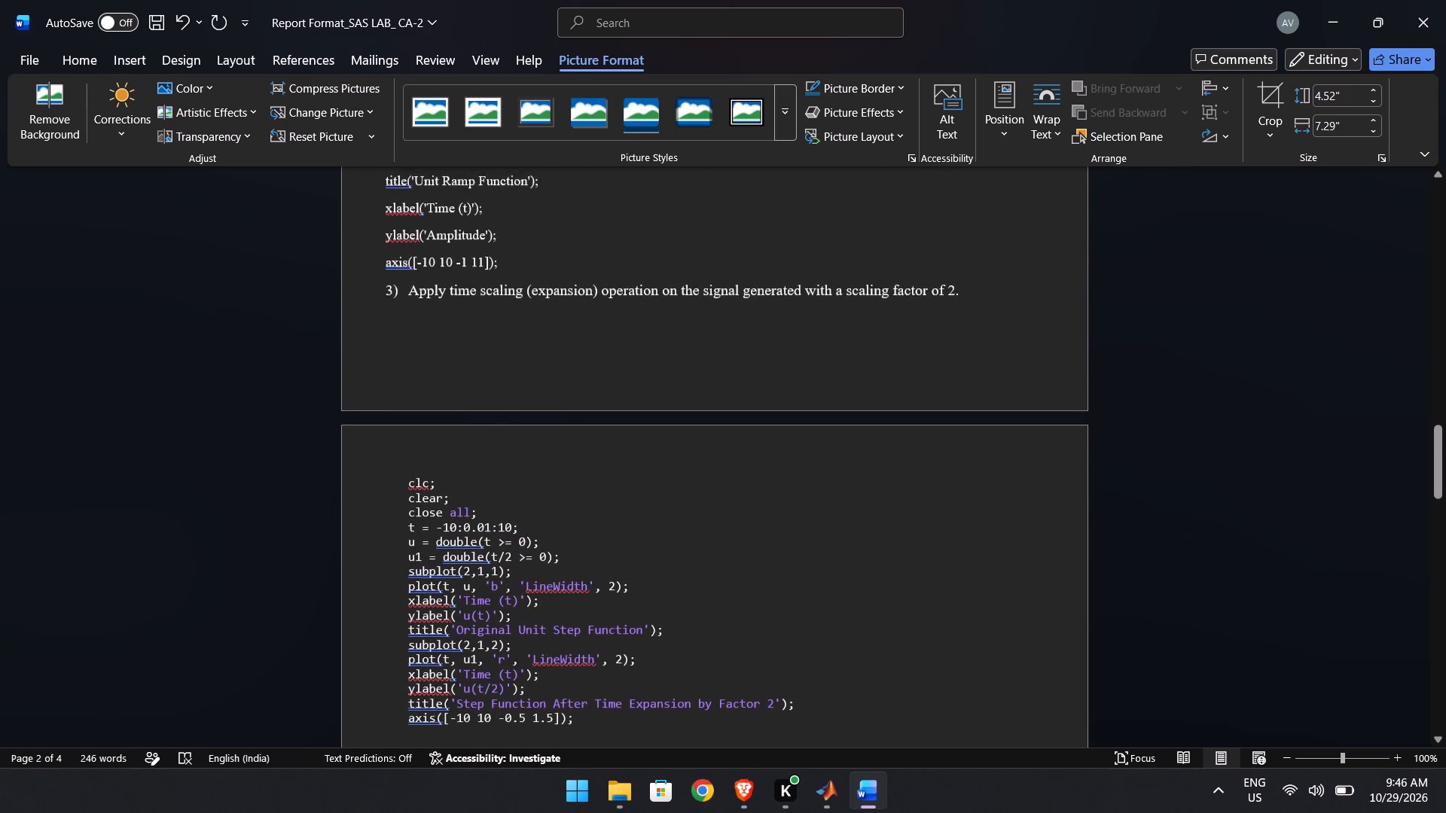
pyautogui.scroll(2, 587, 601)
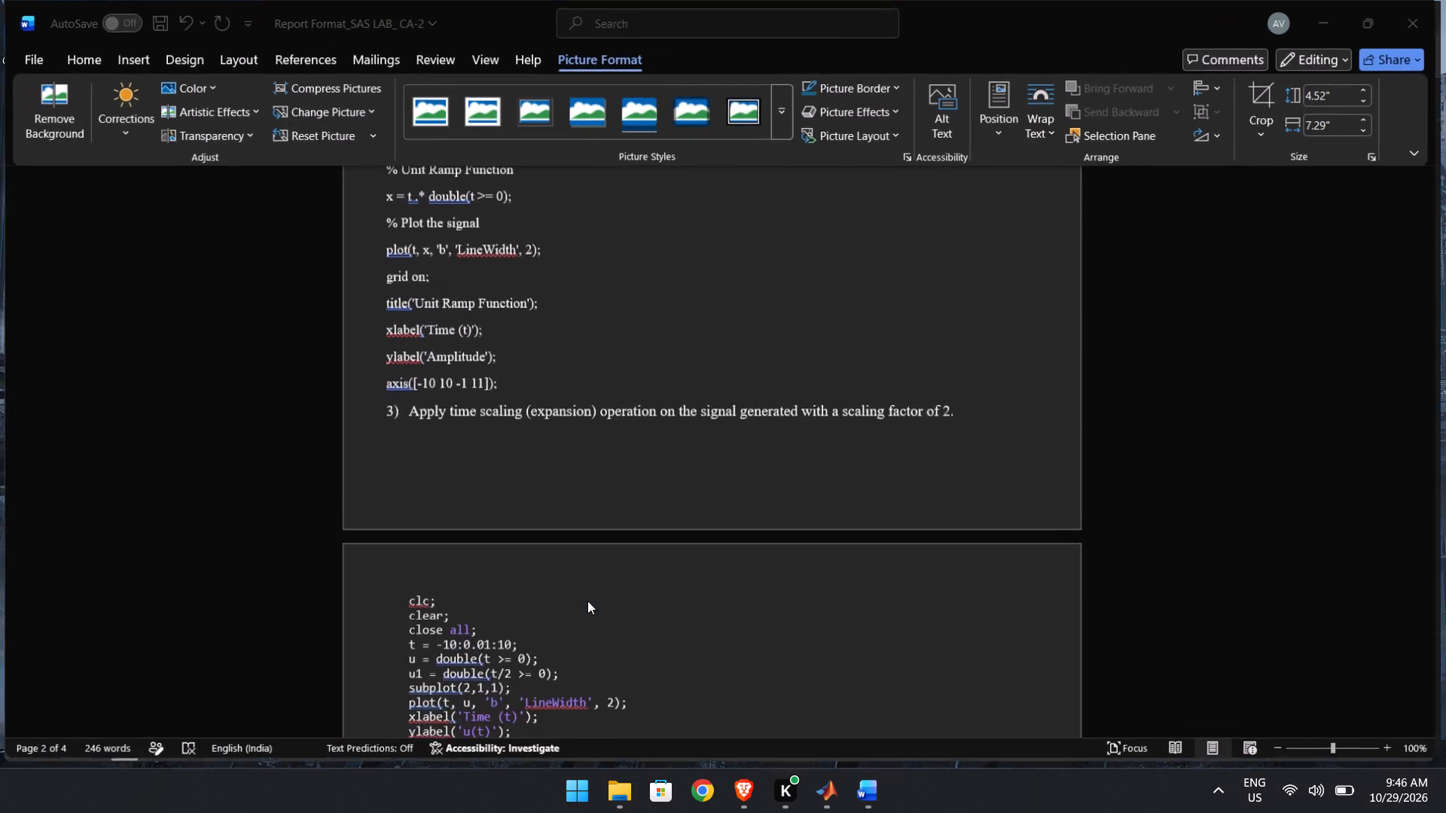
pyautogui.scroll(-8, 587, 601)
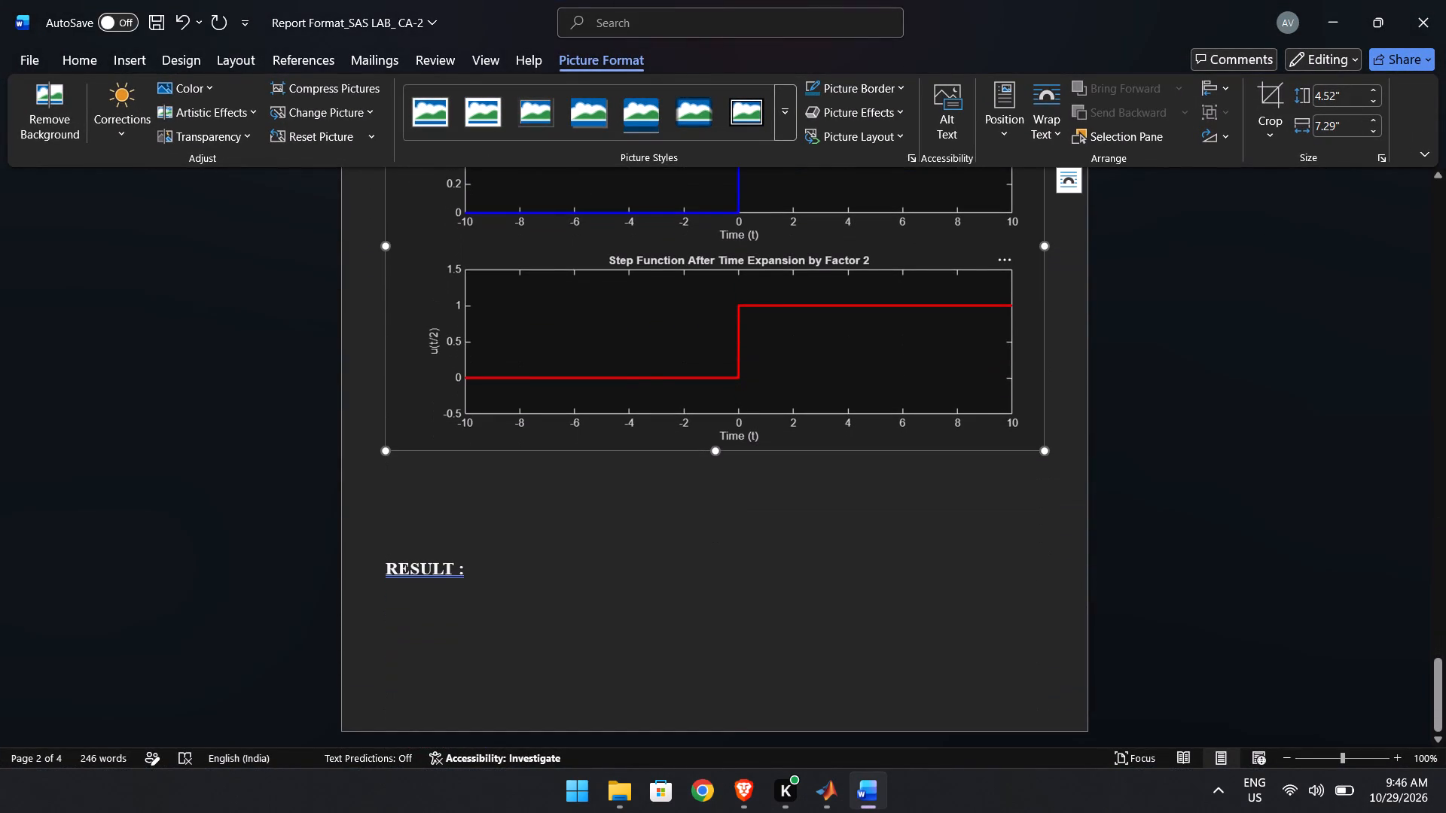
pyautogui.click(517, 589)
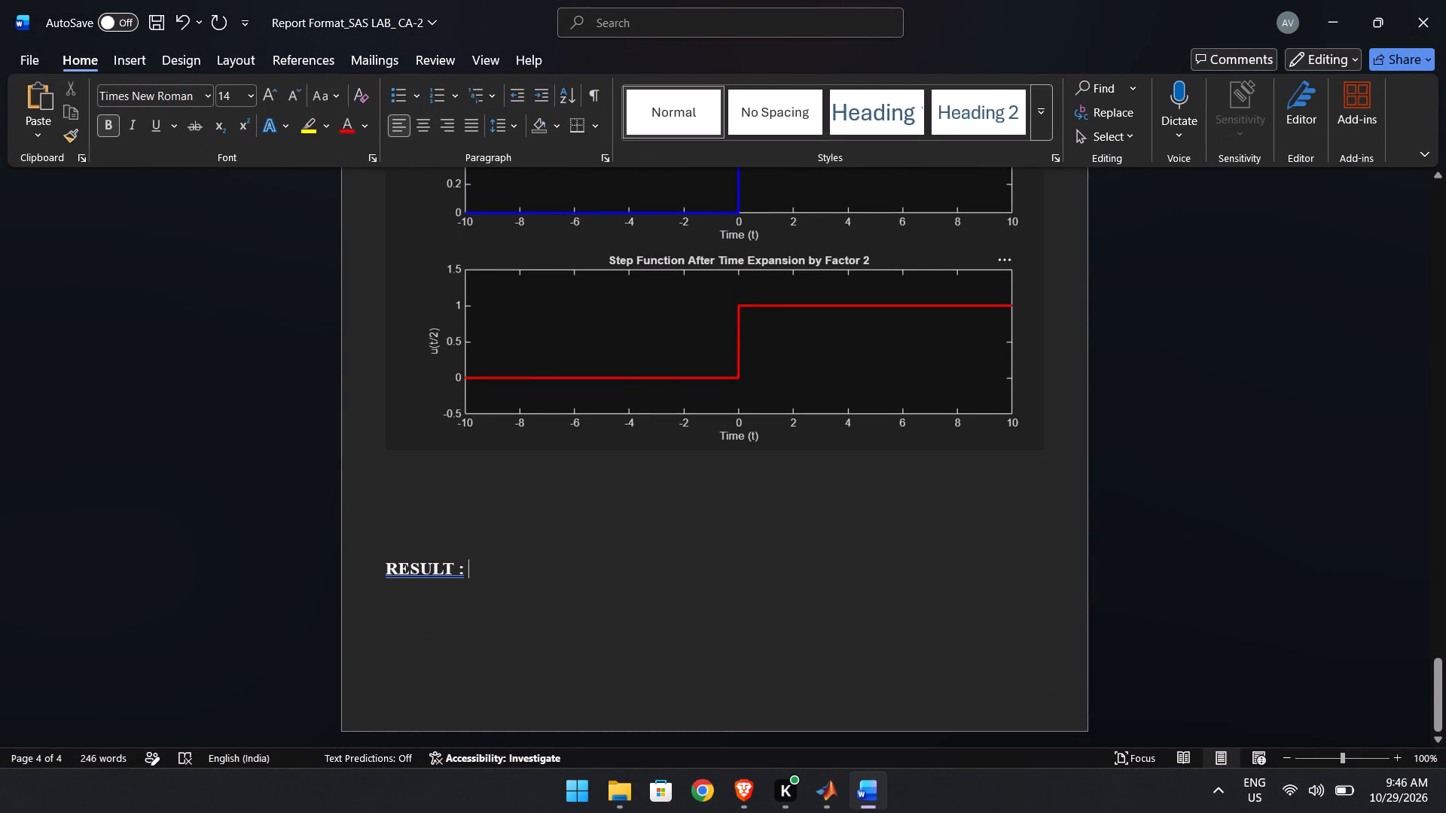
# Add a space between "Figure:" and "Step" in the "Curve / Figure:Step FUNCTION" heading.
pyautogui.scroll(3, 591, 532)
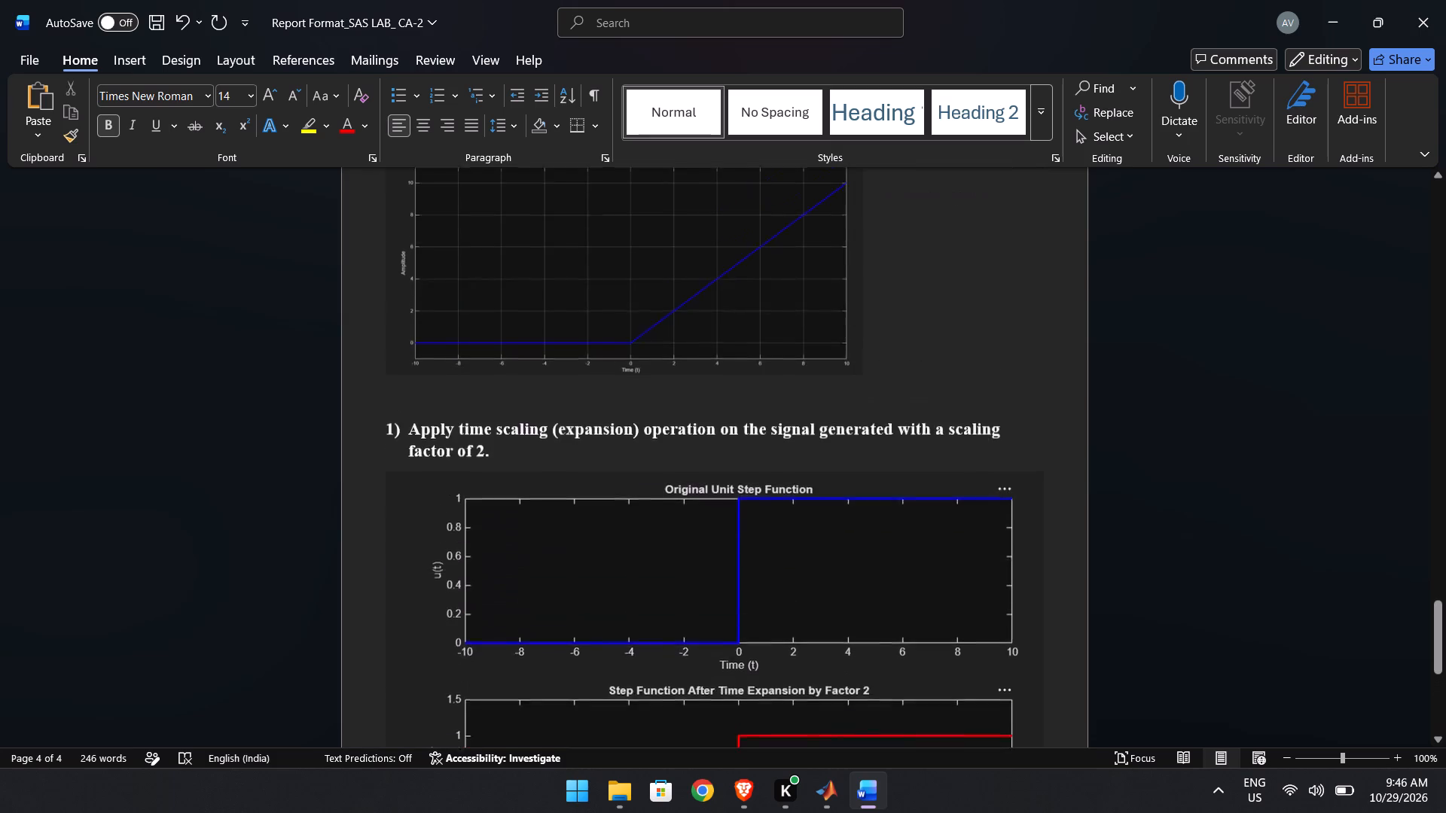
pyautogui.scroll(1, 591, 532)
pyautogui.scroll(-1, 591, 532)
pyautogui.scroll(1, 591, 532)
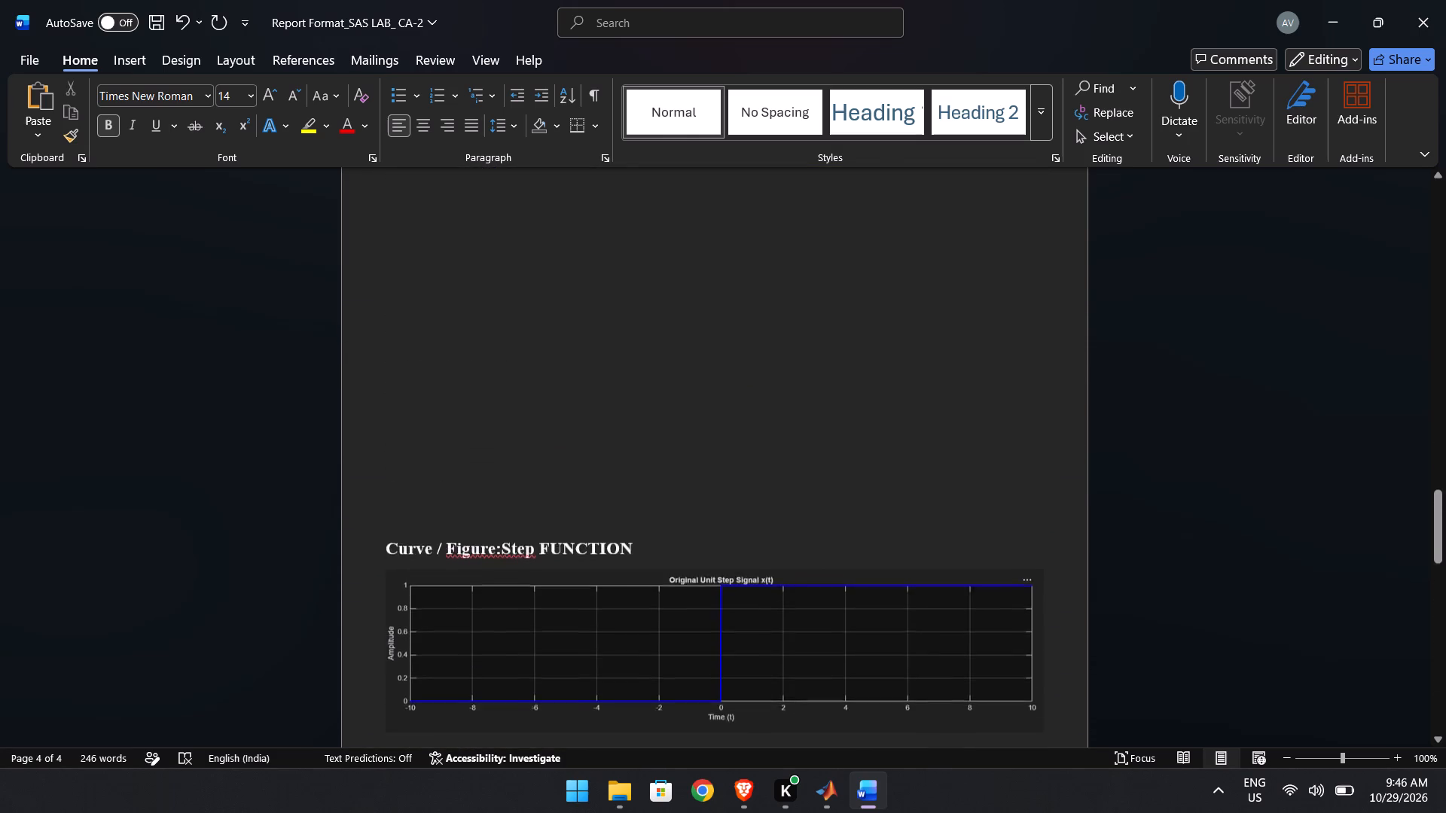
pyautogui.scroll(2, 591, 532)
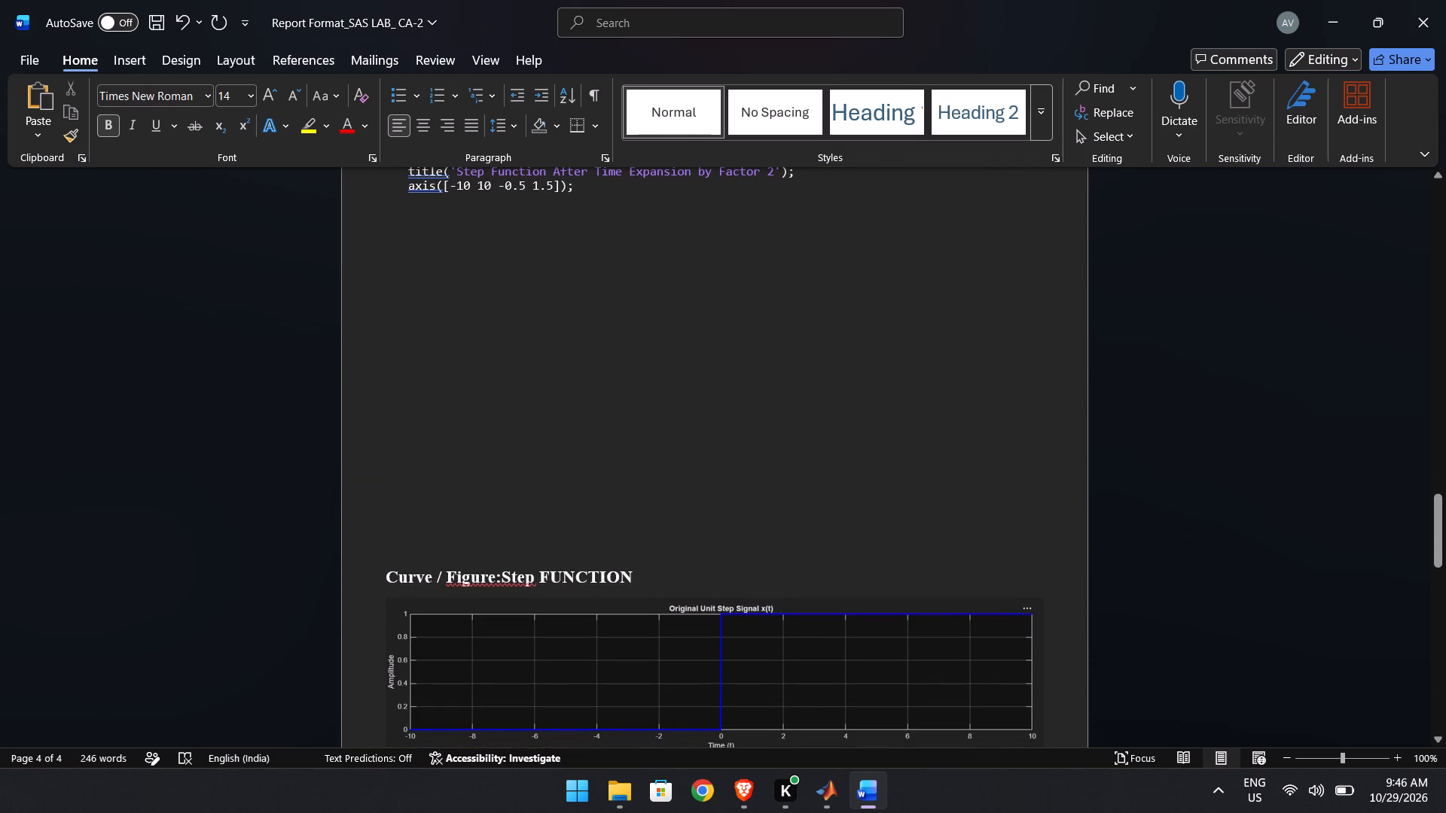
pyautogui.click(499, 577)
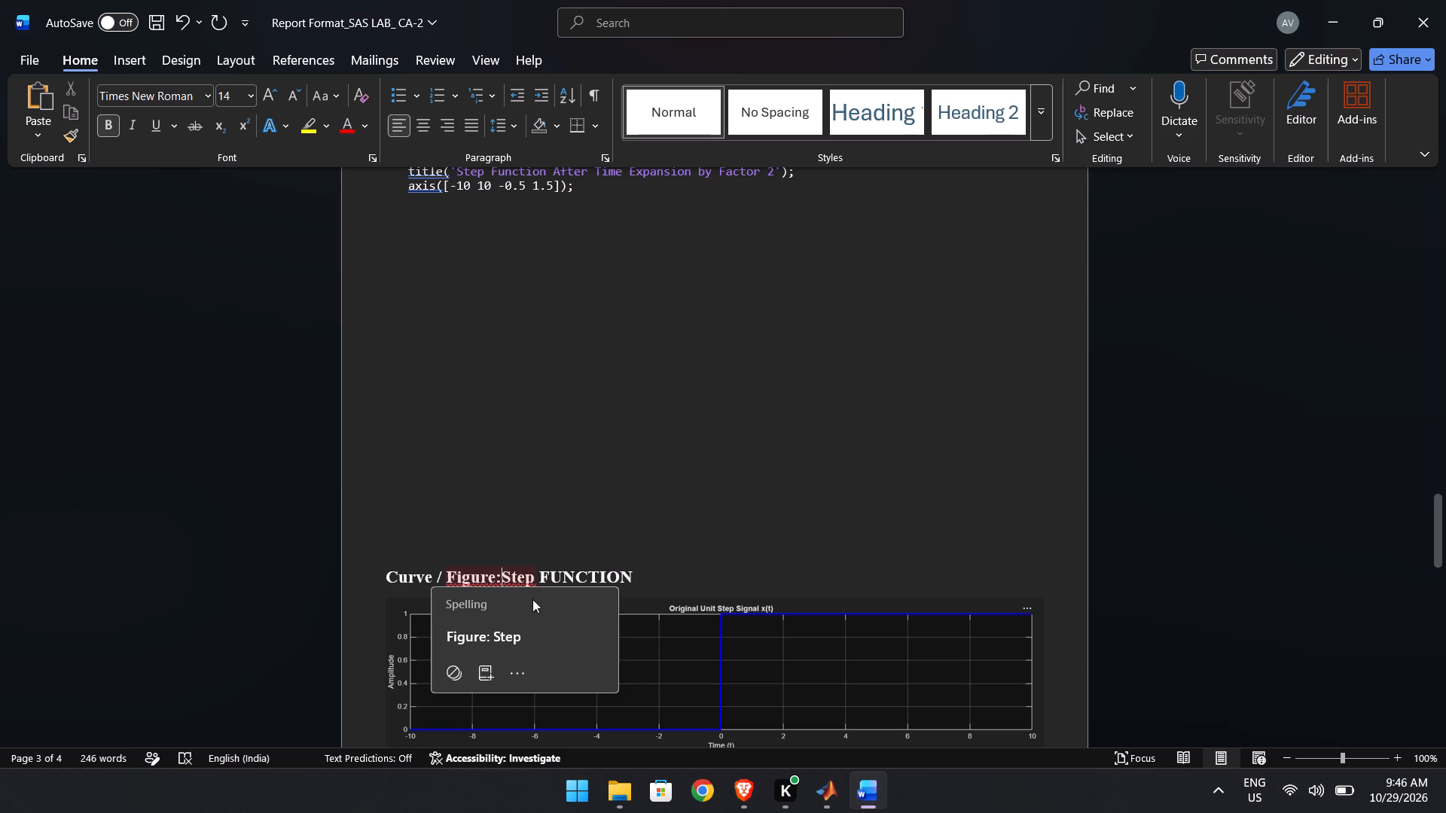
pyautogui.press('space')
# Save a copy of the report in the Downloads folder as Word Document Report Format_SAS LAB_ CA-2.
pyautogui.scroll(-3, 725, 525)
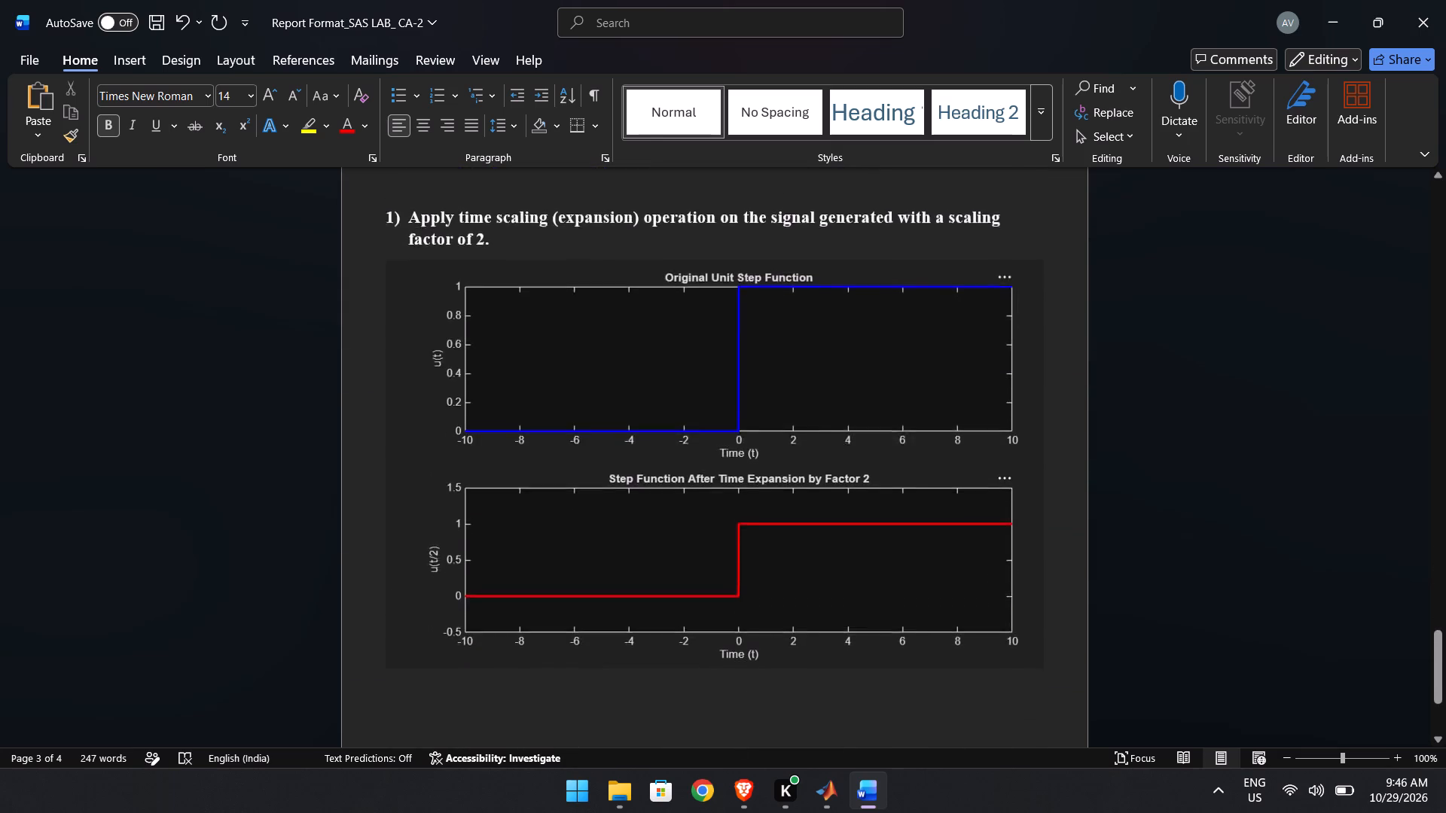
pyautogui.scroll(-1, 725, 525)
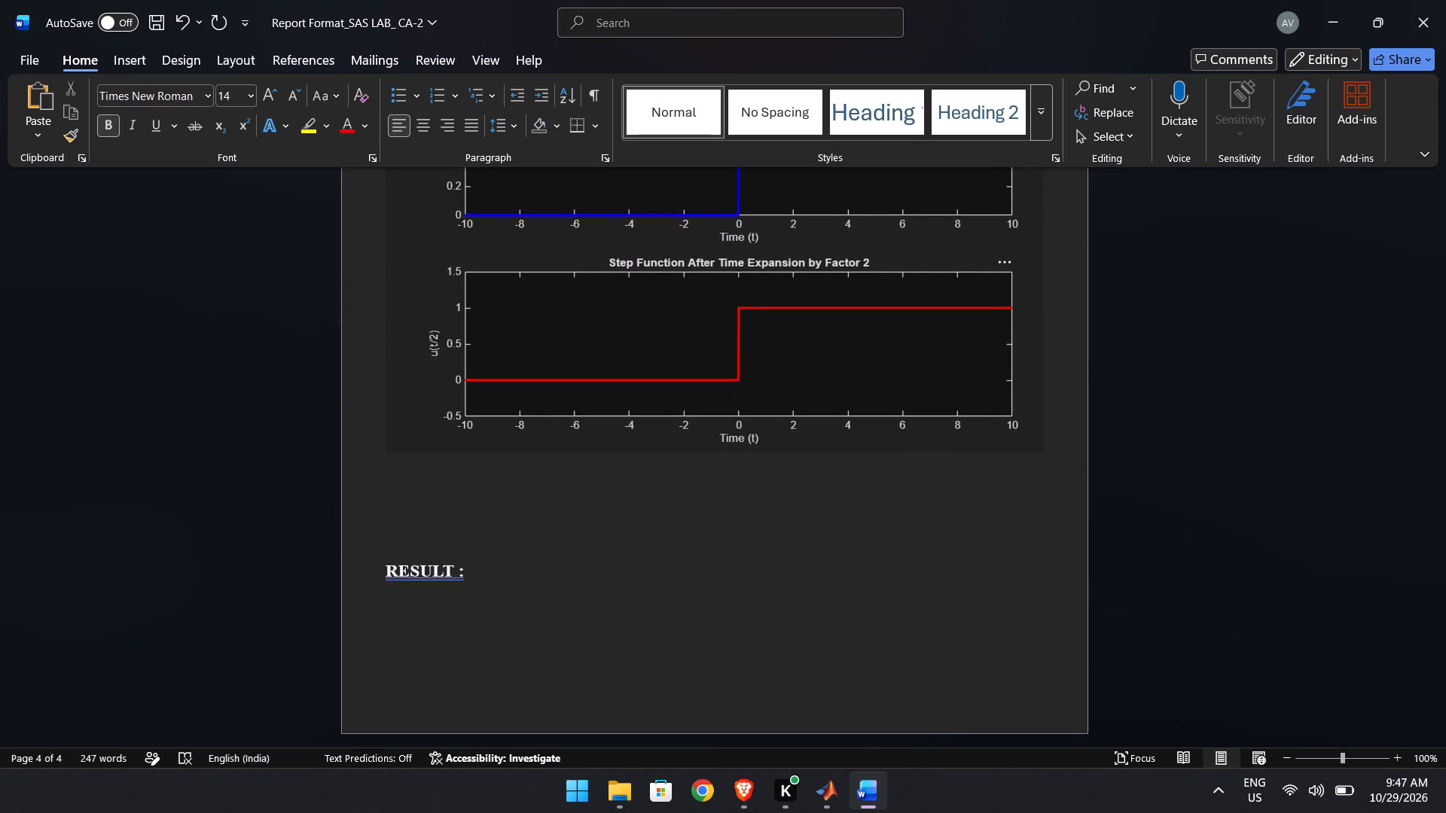
pyautogui.click(37, 74)
pyautogui.click(32, 64)
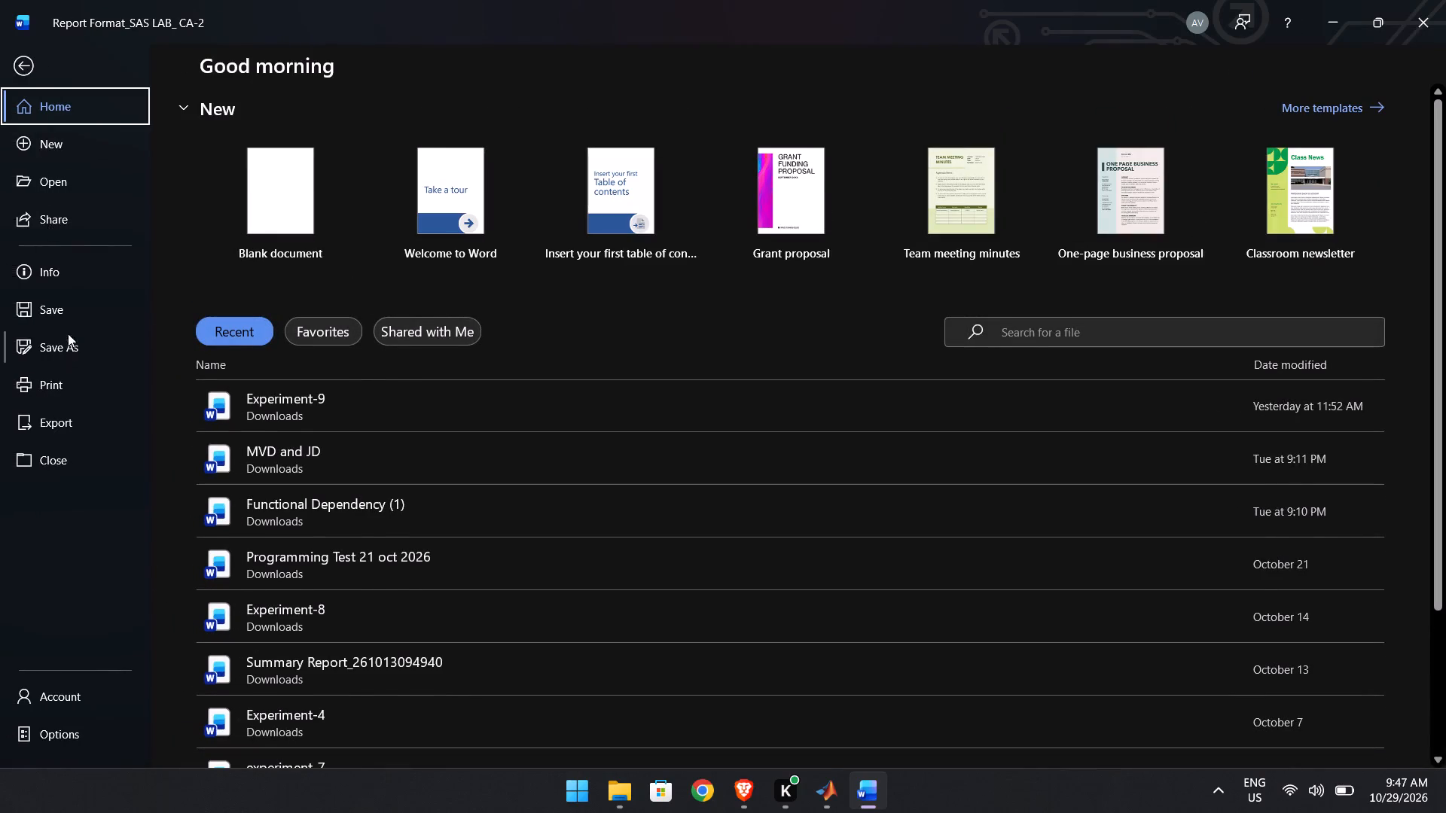
pyautogui.click(62, 342)
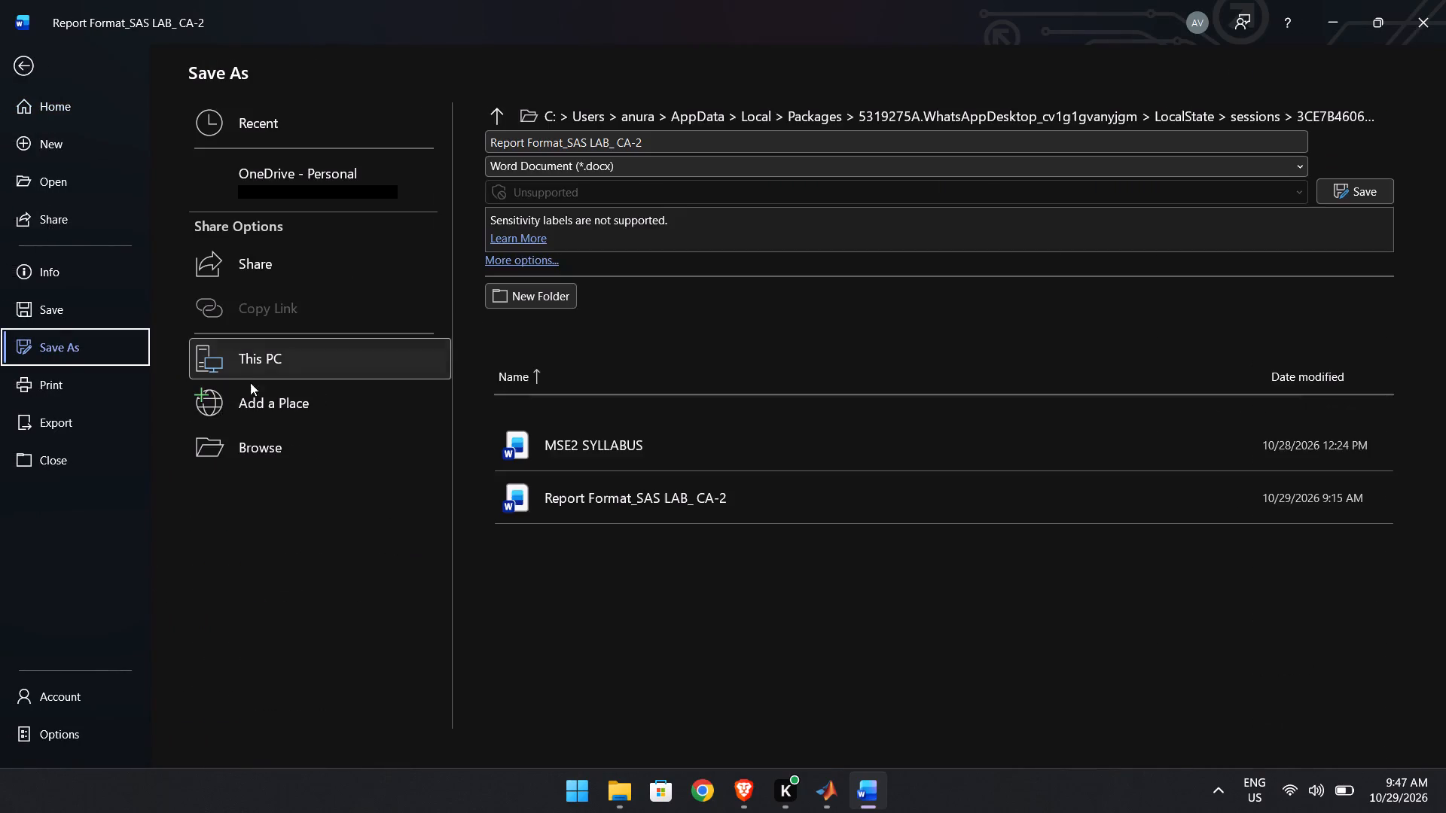
pyautogui.click(251, 440)
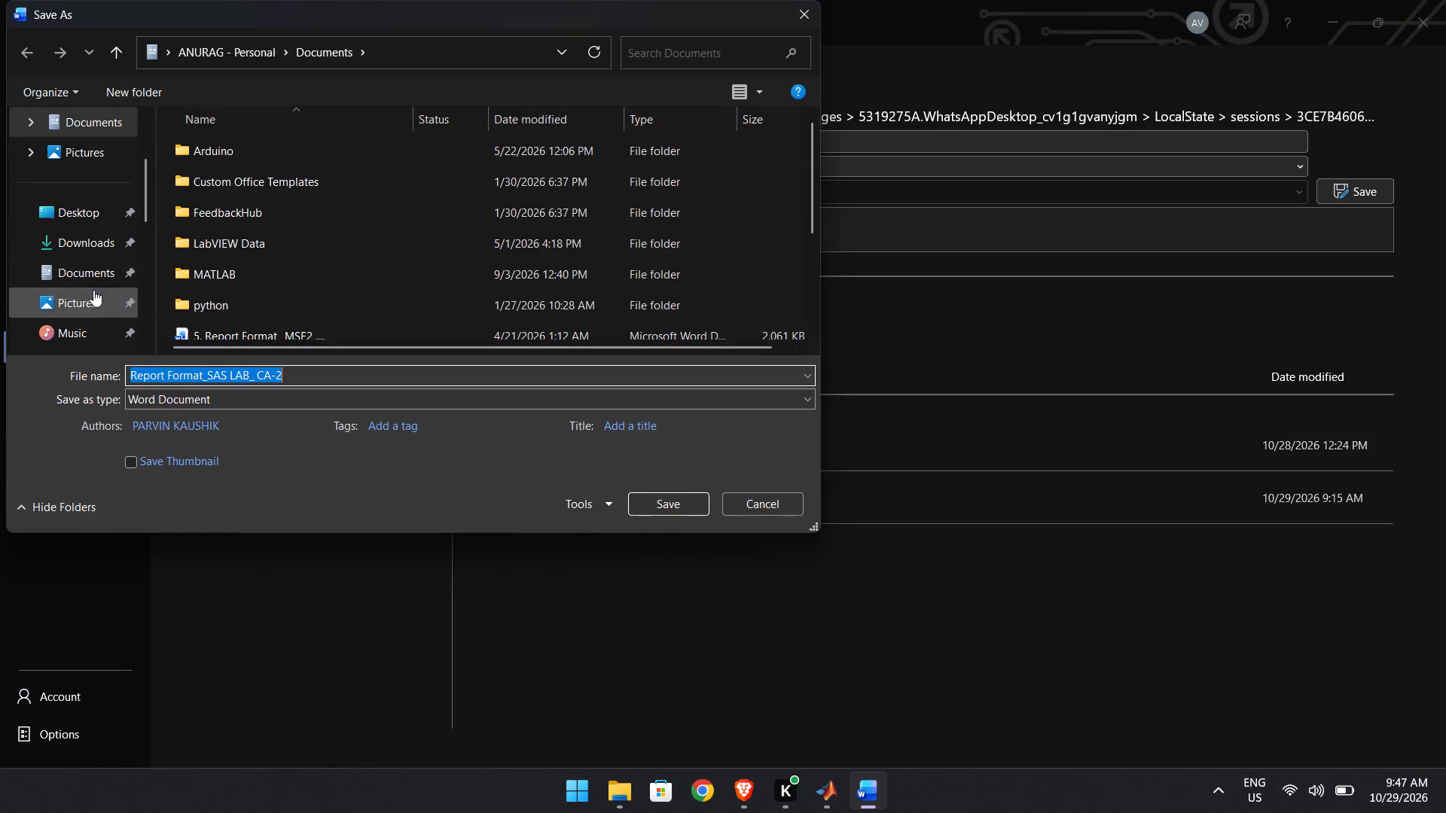
pyautogui.click(81, 243)
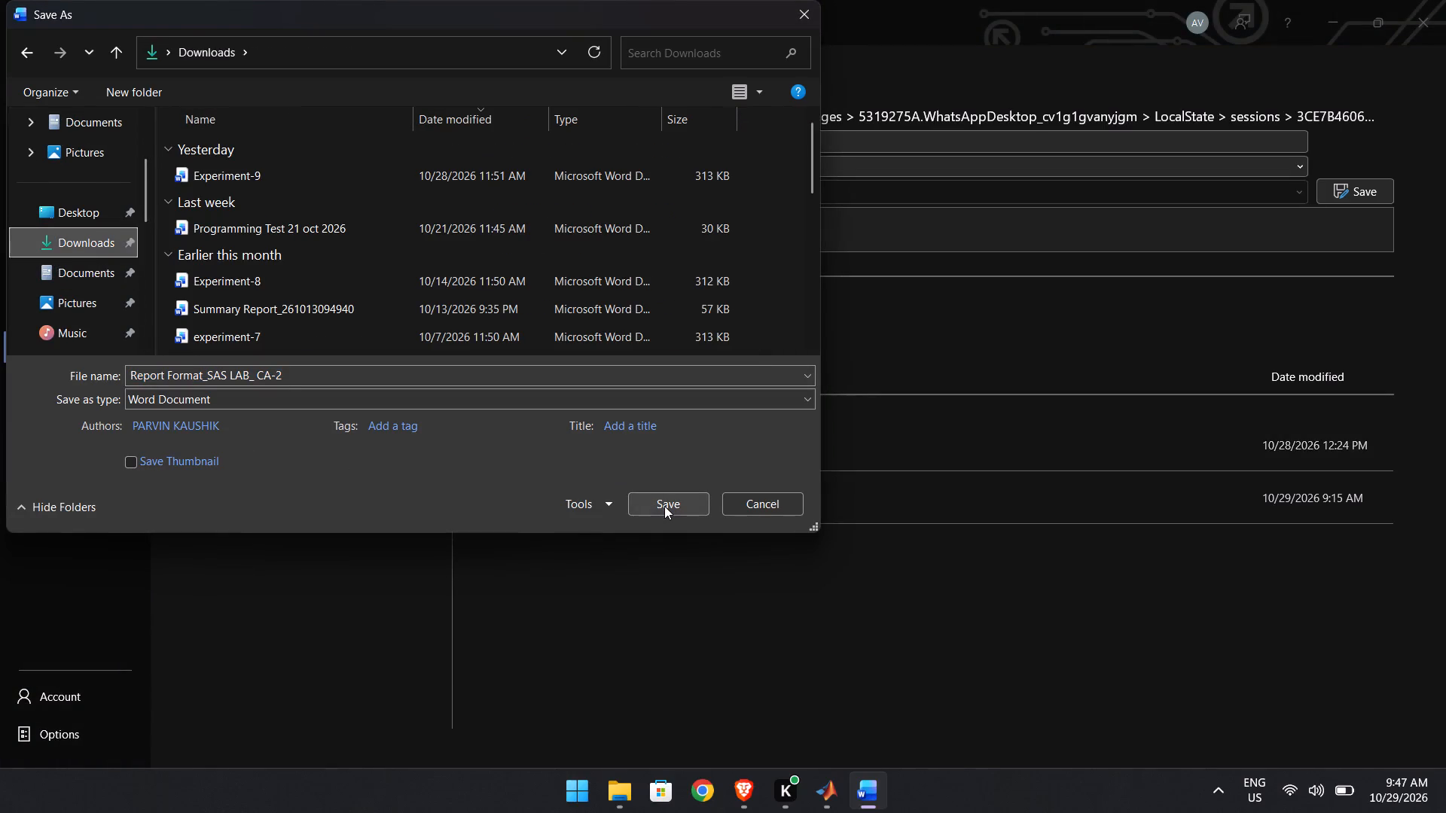
pyautogui.click(664, 506)
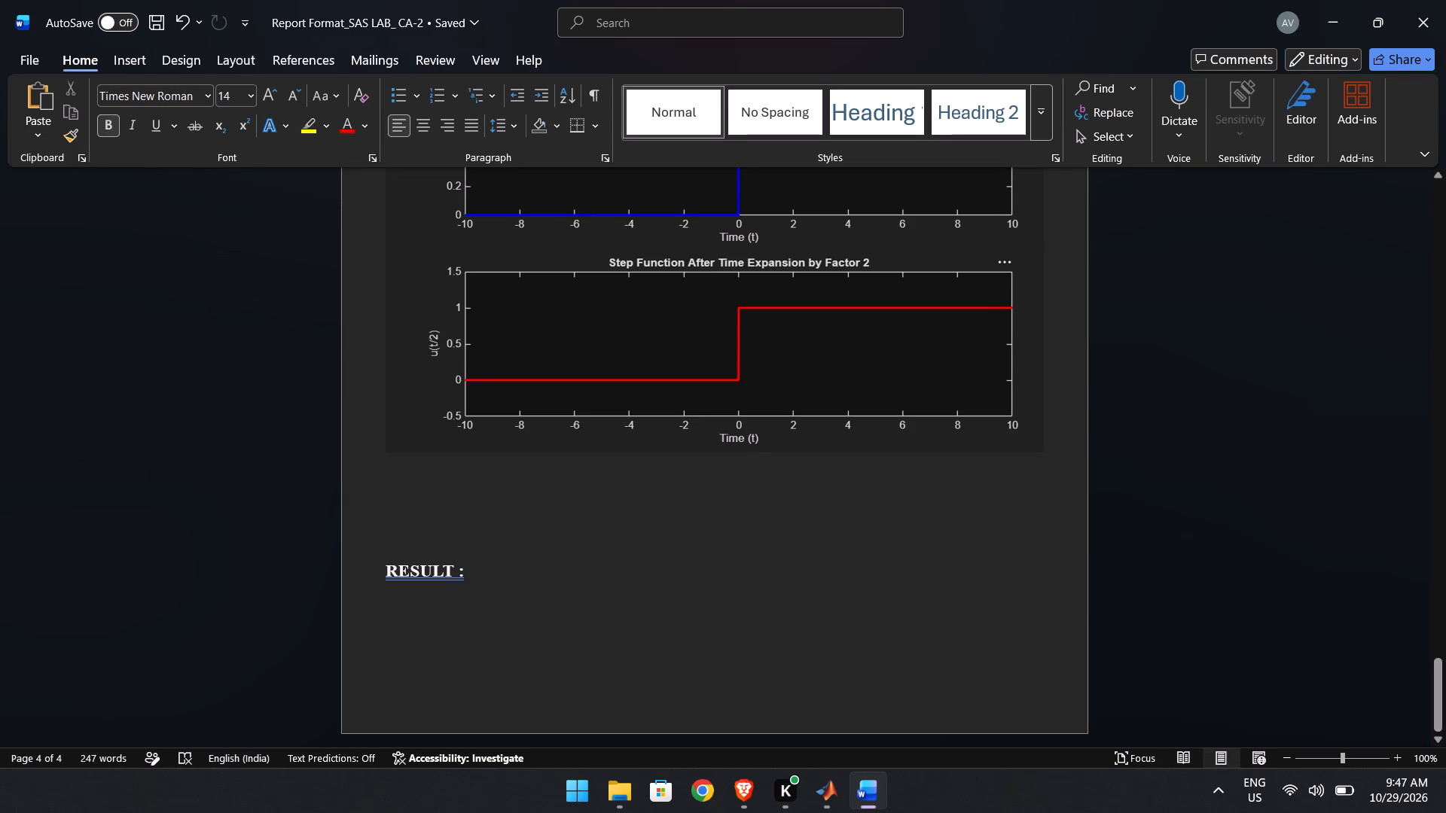
# Leave the saved report and the Gallery window to show the desktop.
pyautogui.scroll(-1, 716, 573)
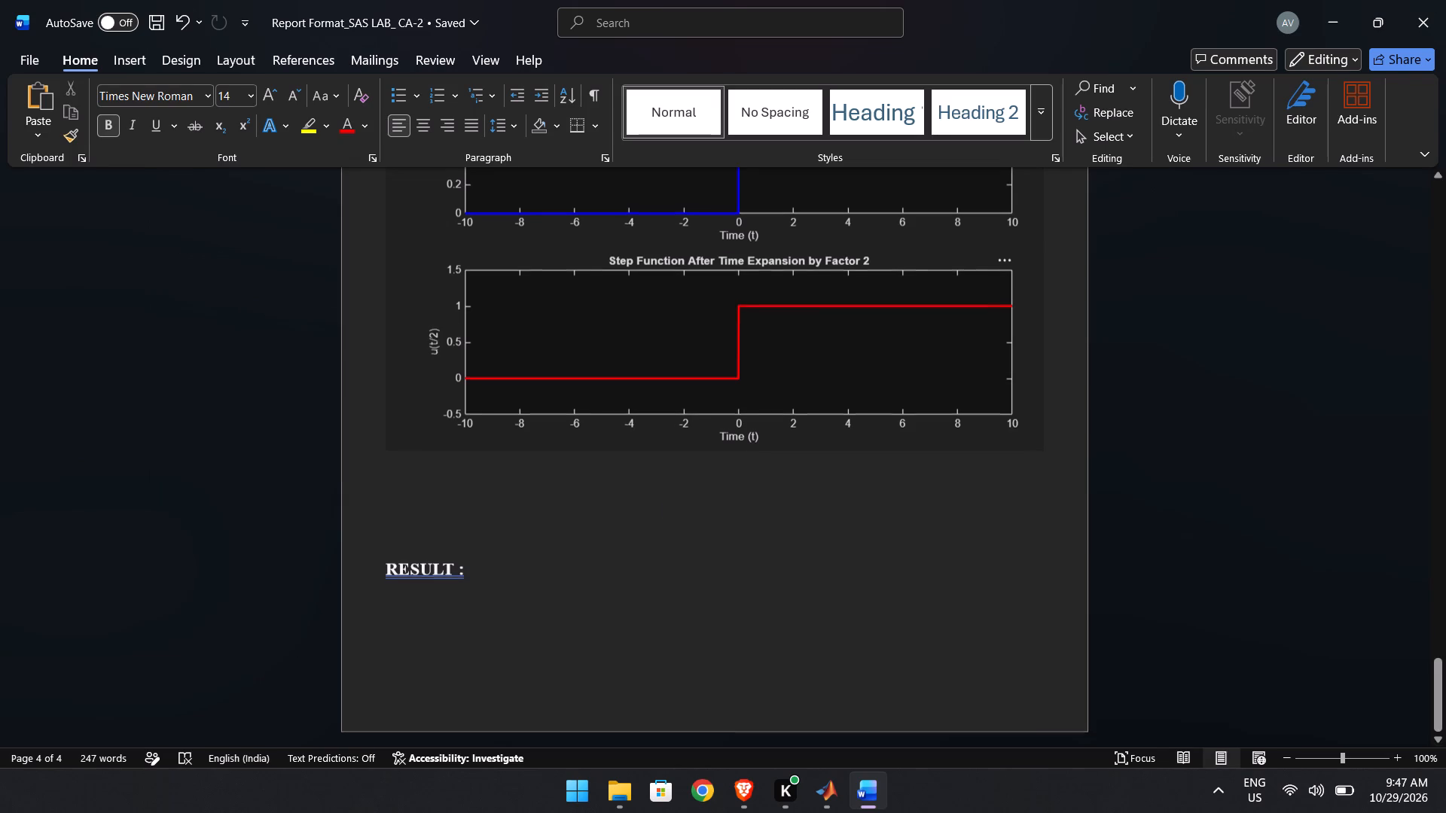
pyautogui.scroll(-1, 716, 573)
pyautogui.scroll(2, 716, 573)
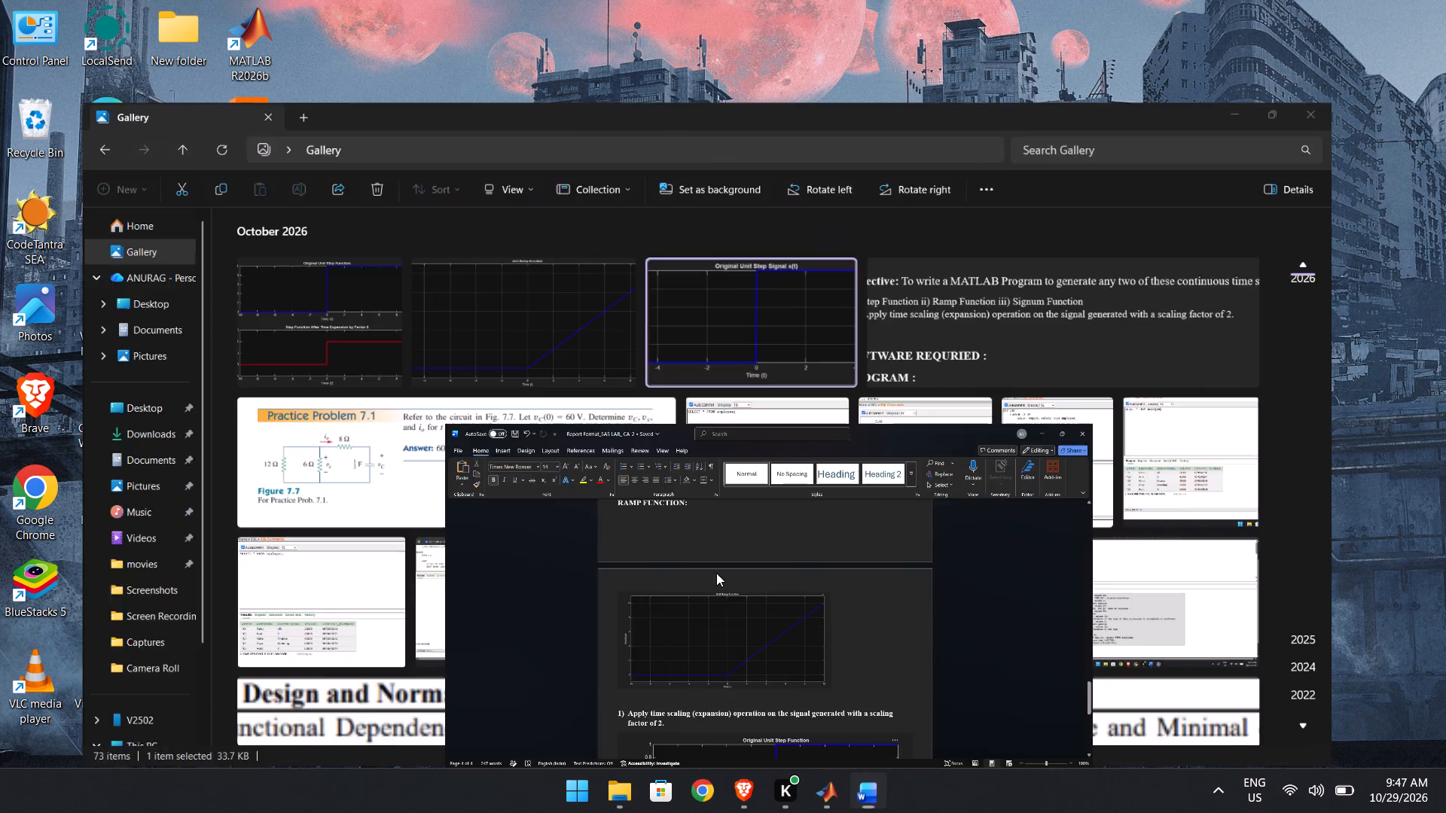
pyautogui.click(382, 396)
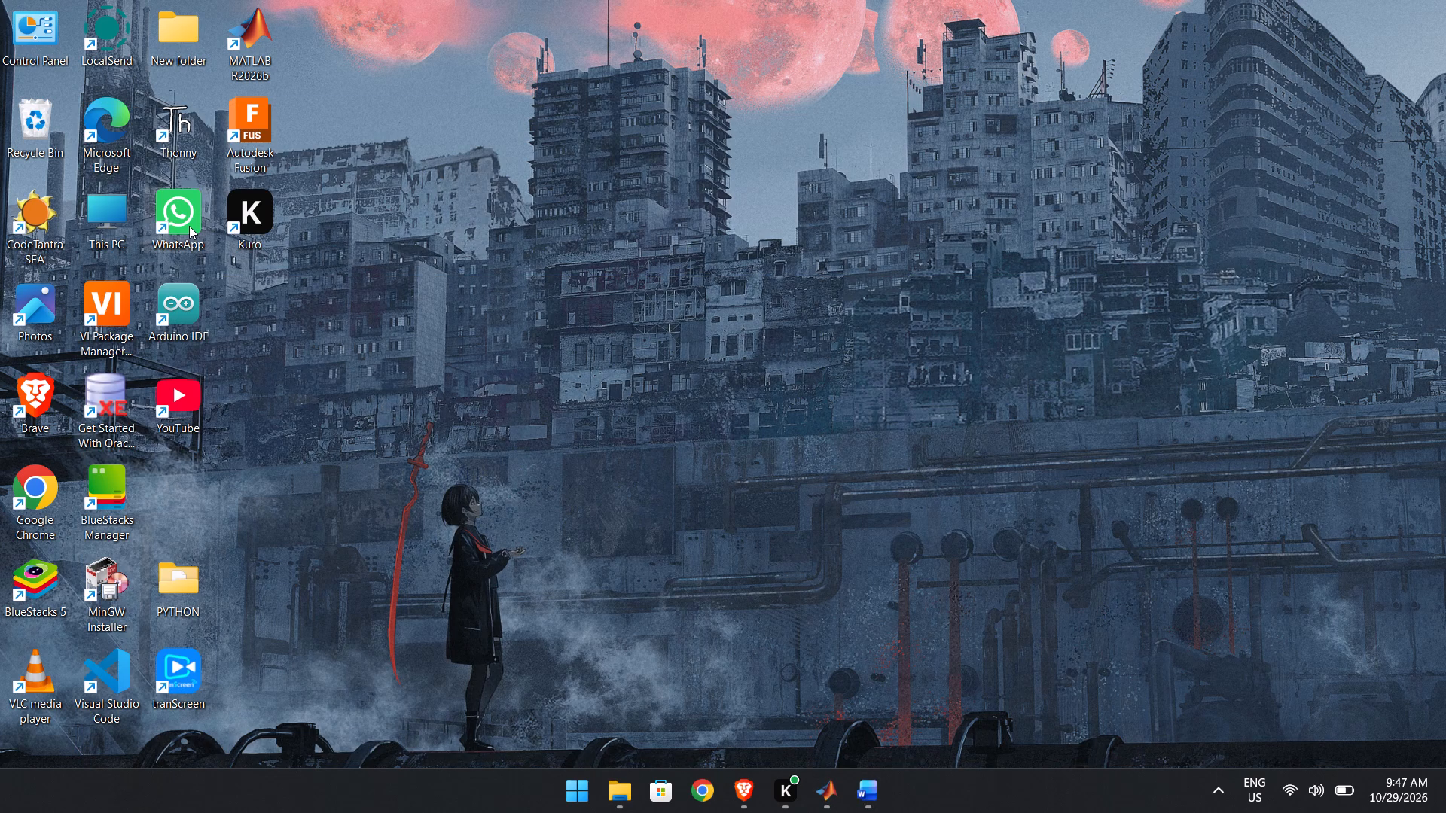
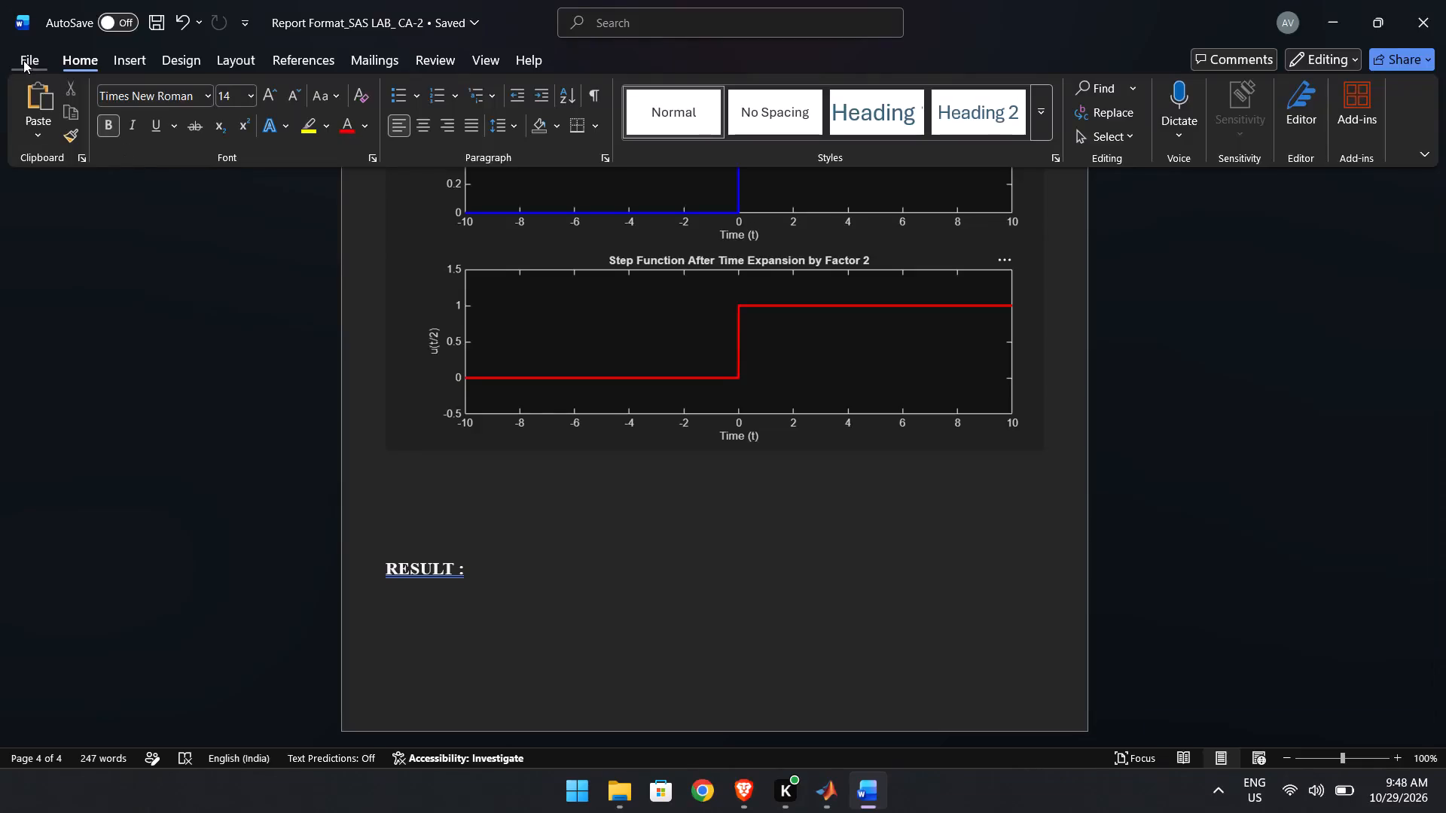
# Save the report as a PDF named Report Format_SAS LAB in the Downloads folder.
pyautogui.click(23, 60)
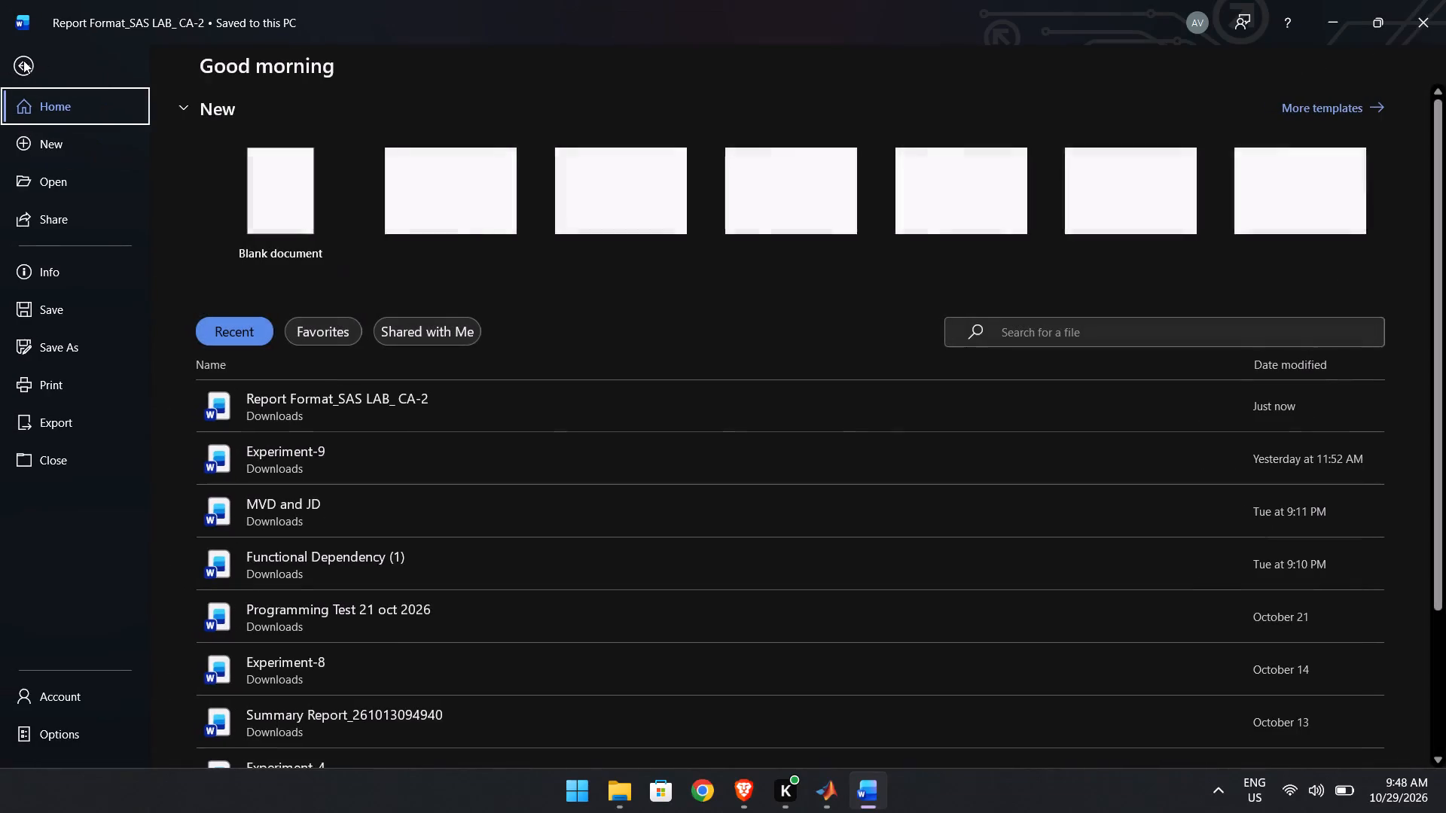
pyautogui.click(58, 354)
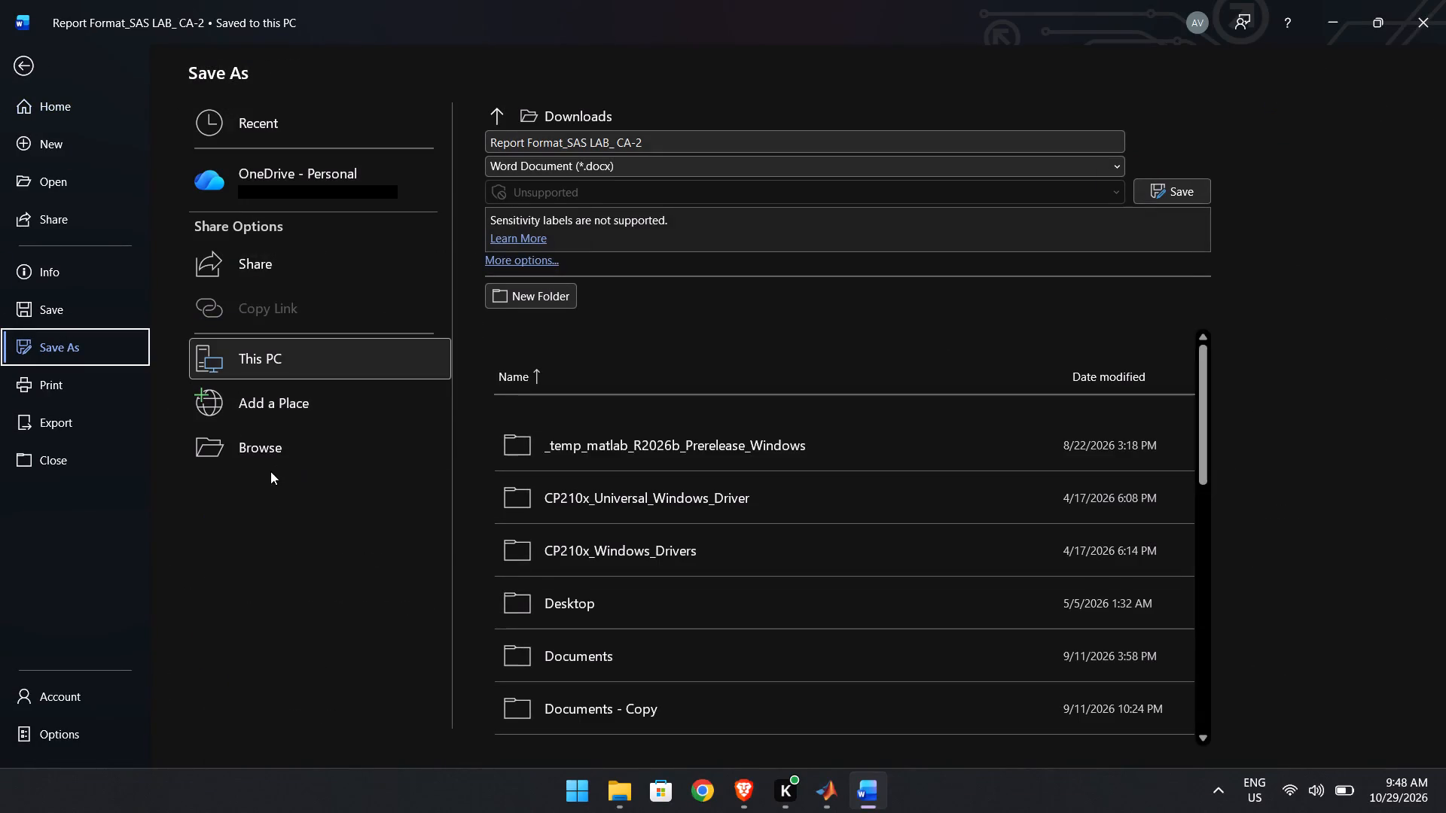
pyautogui.moveTo(270, 471); pyautogui.dragTo(238, 434)
pyautogui.click(238, 434)
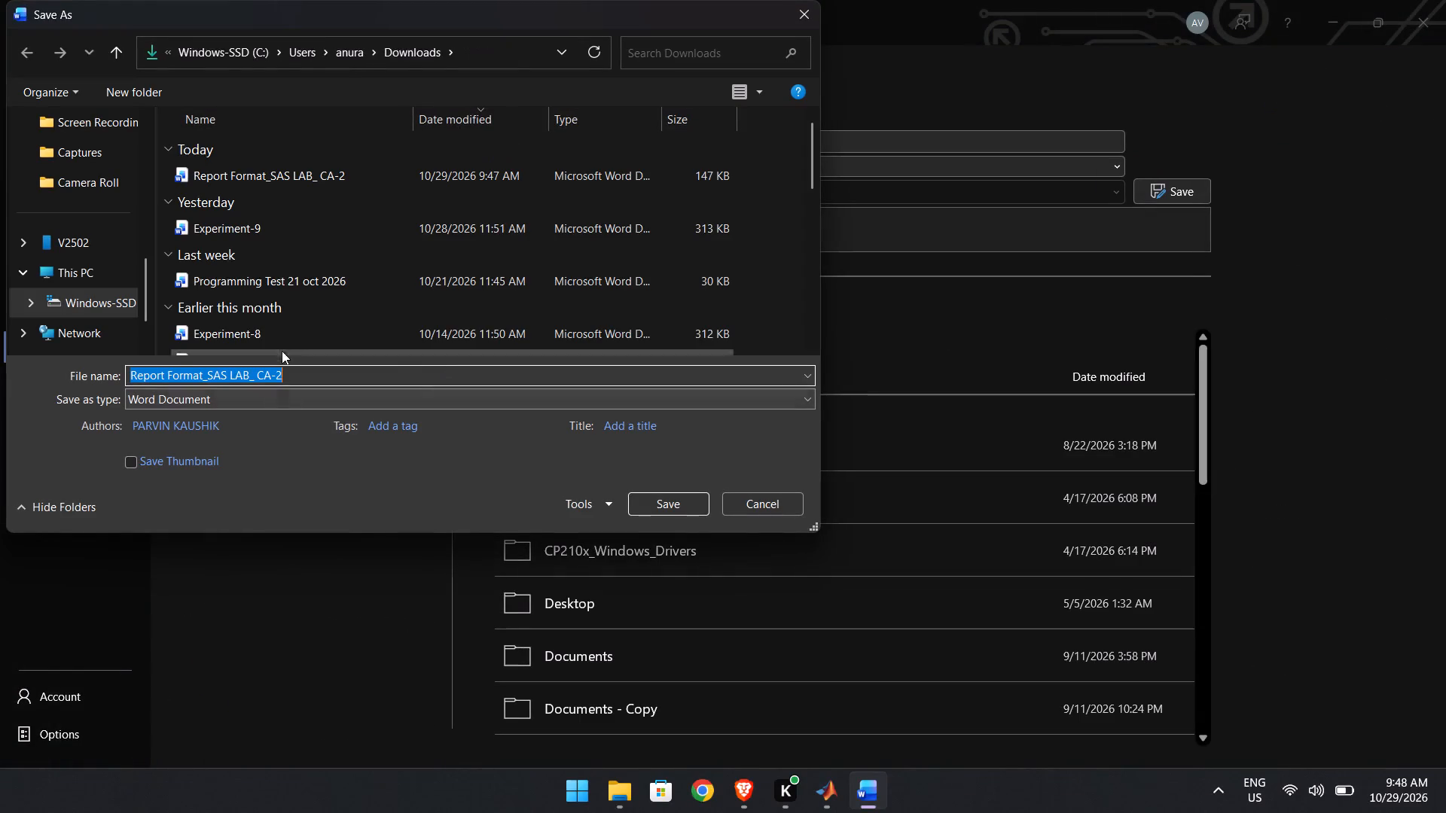
pyautogui.click(299, 376)
pyautogui.press('BackSpace')
pyautogui.press('BackSpace')
pyautogui.press('BackSpace')
pyautogui.press('BackSpace')
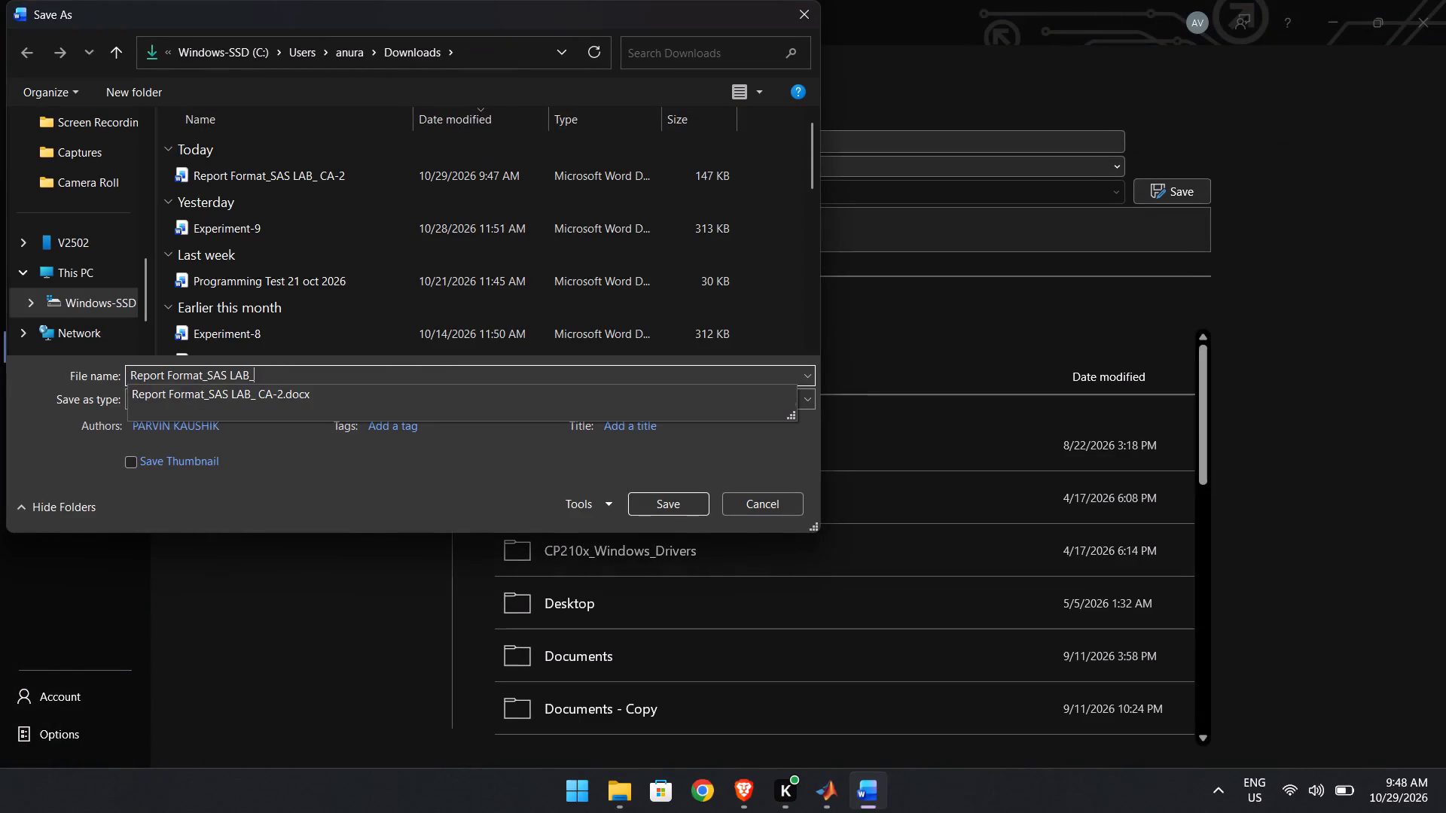
pyautogui.press('BackSpace')
pyautogui.press('BackSpace')
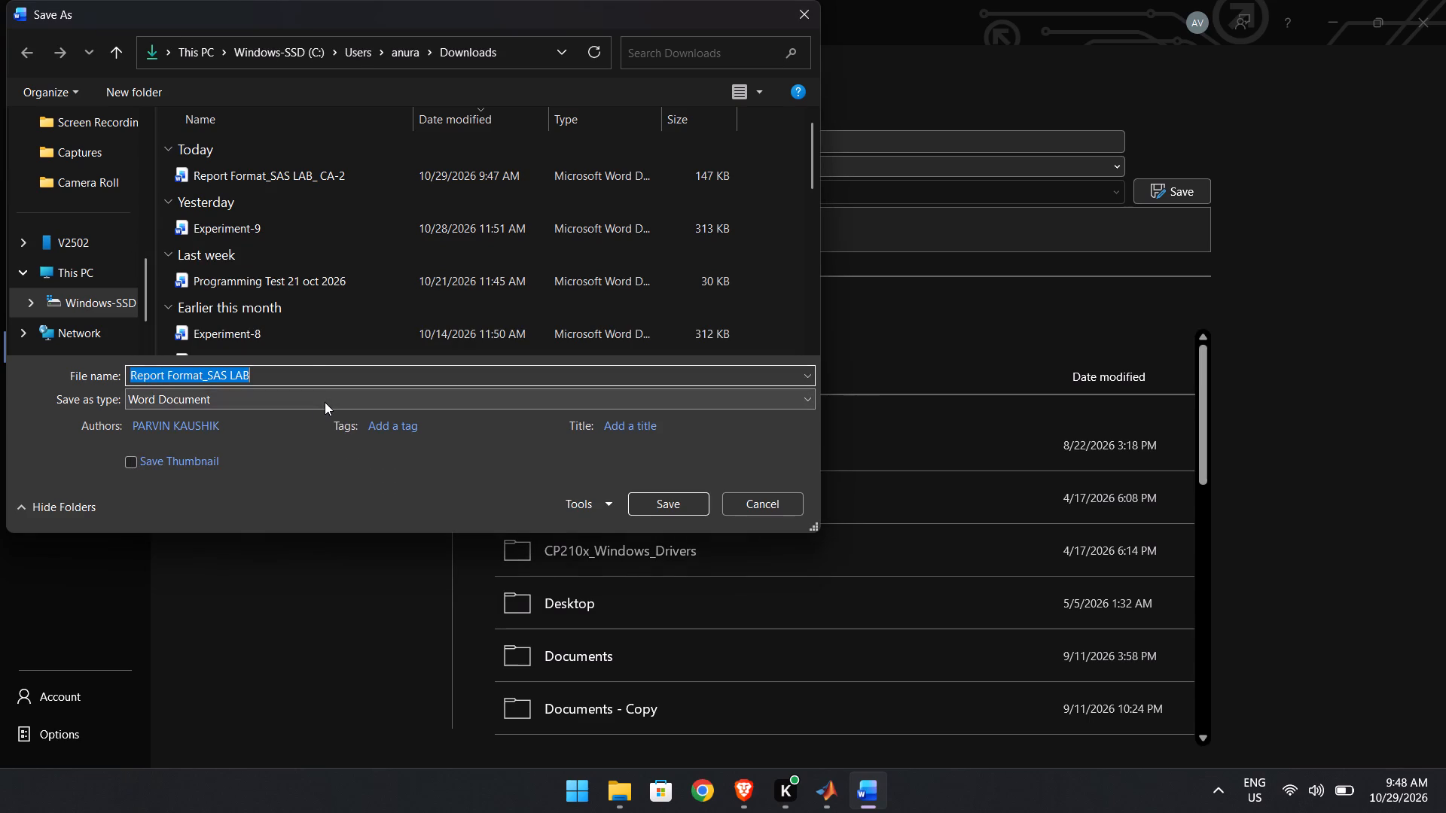
pyautogui.click(325, 401)
pyautogui.click(255, 510)
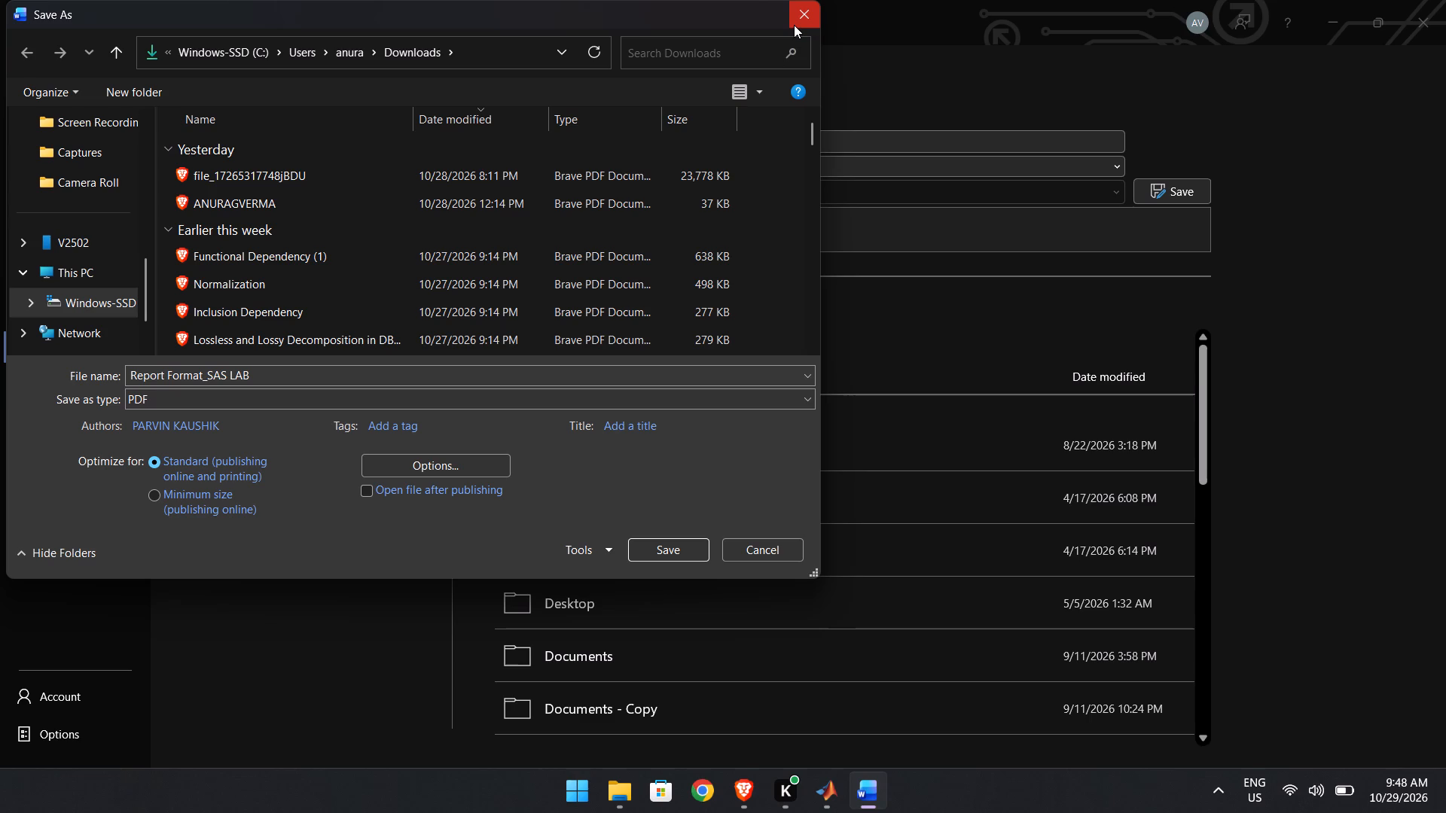
pyautogui.click(676, 551)
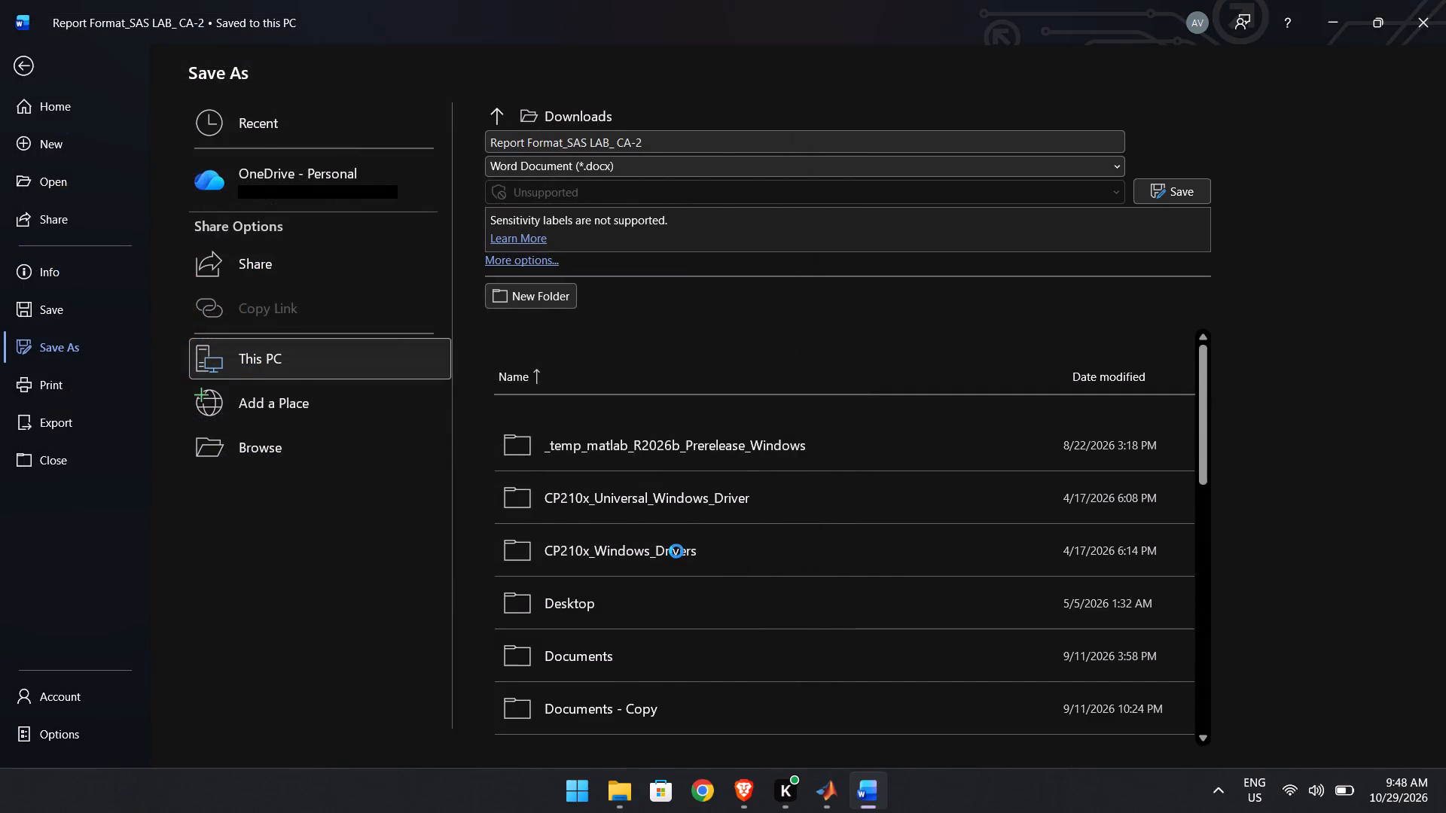
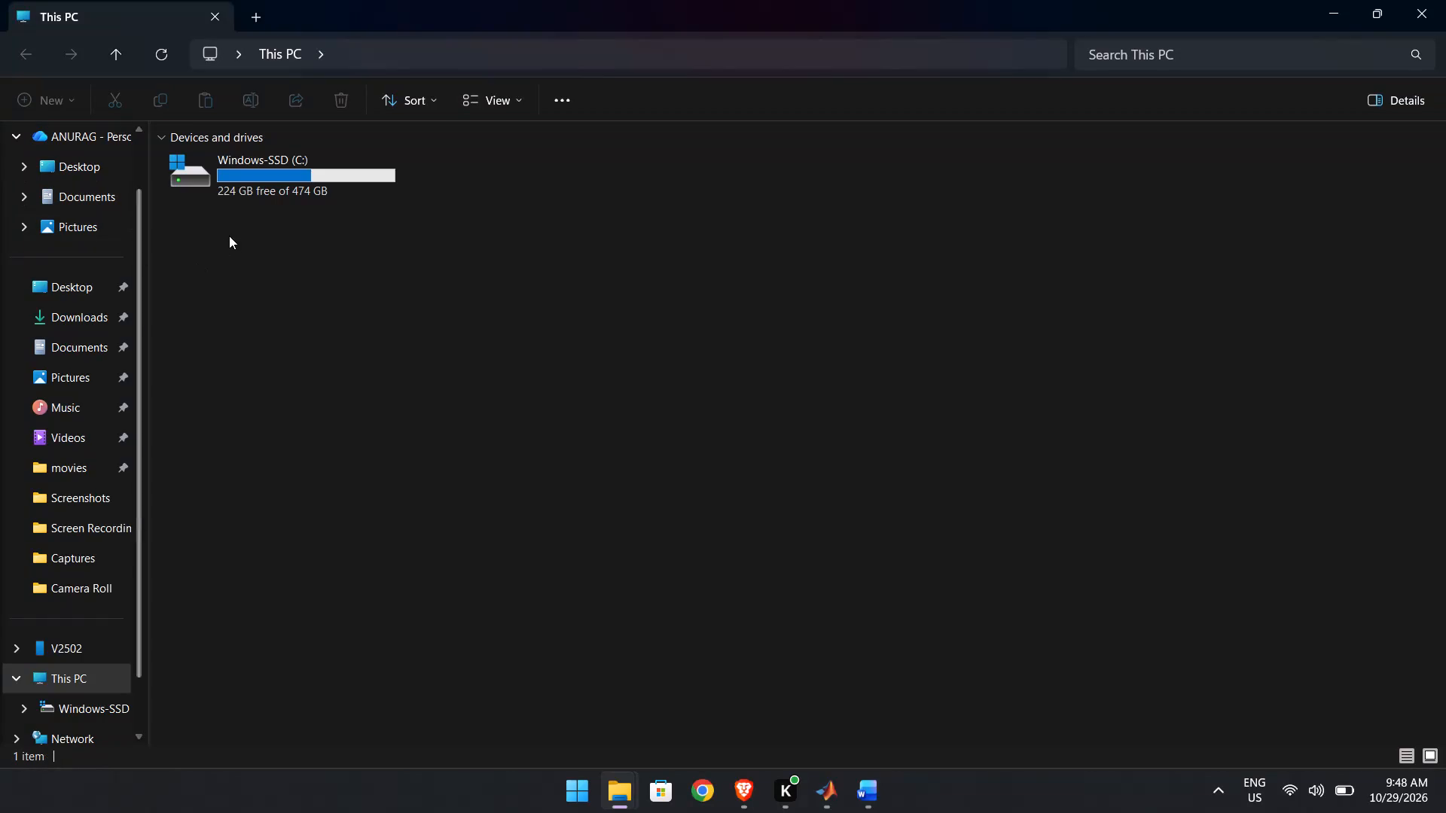
# Open the saved Report Format_SAS LAB PDF from the Downloads folder in File Explorer.
pyautogui.click(99, 309)
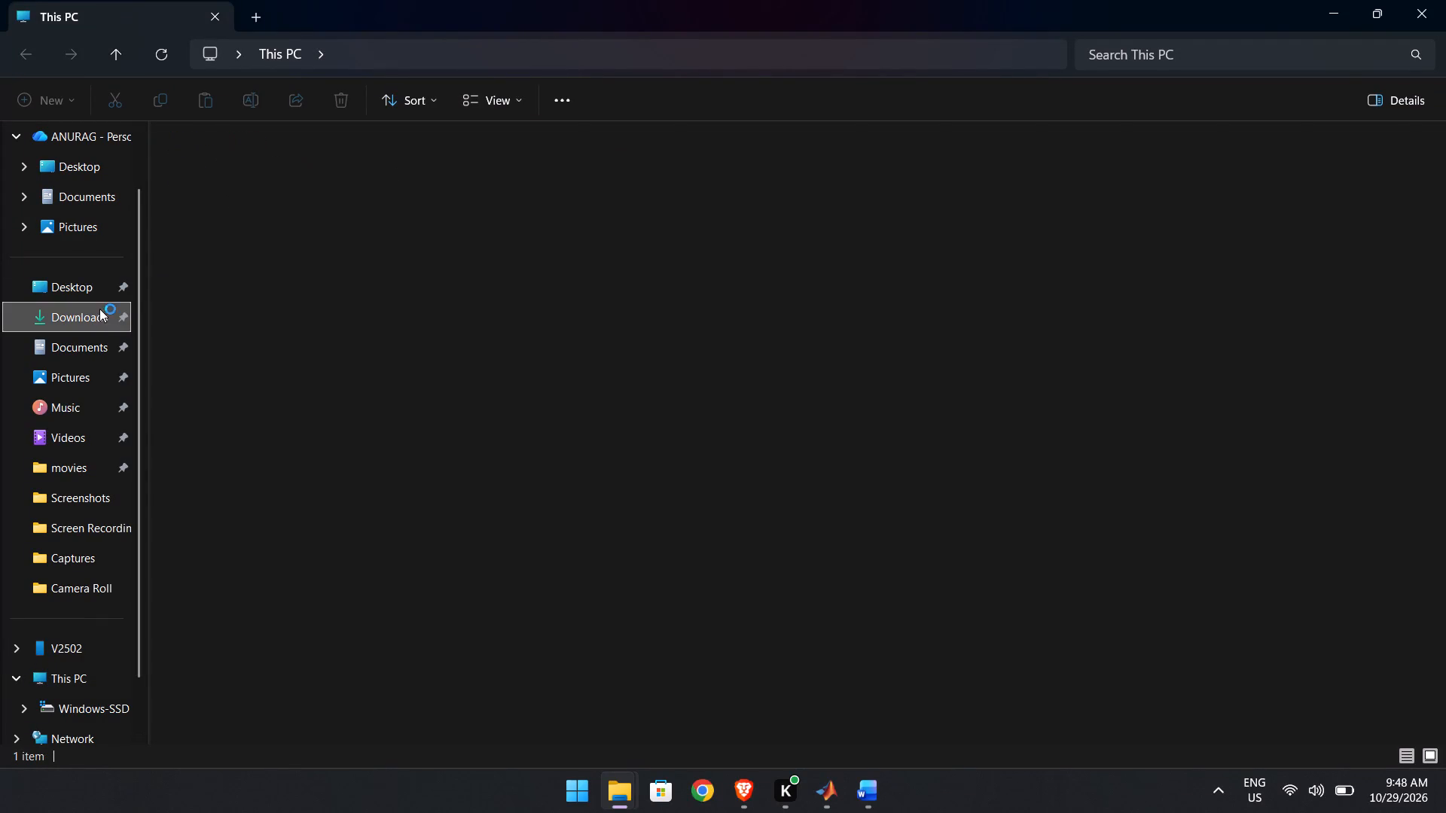
pyautogui.doubleClick(211, 251)
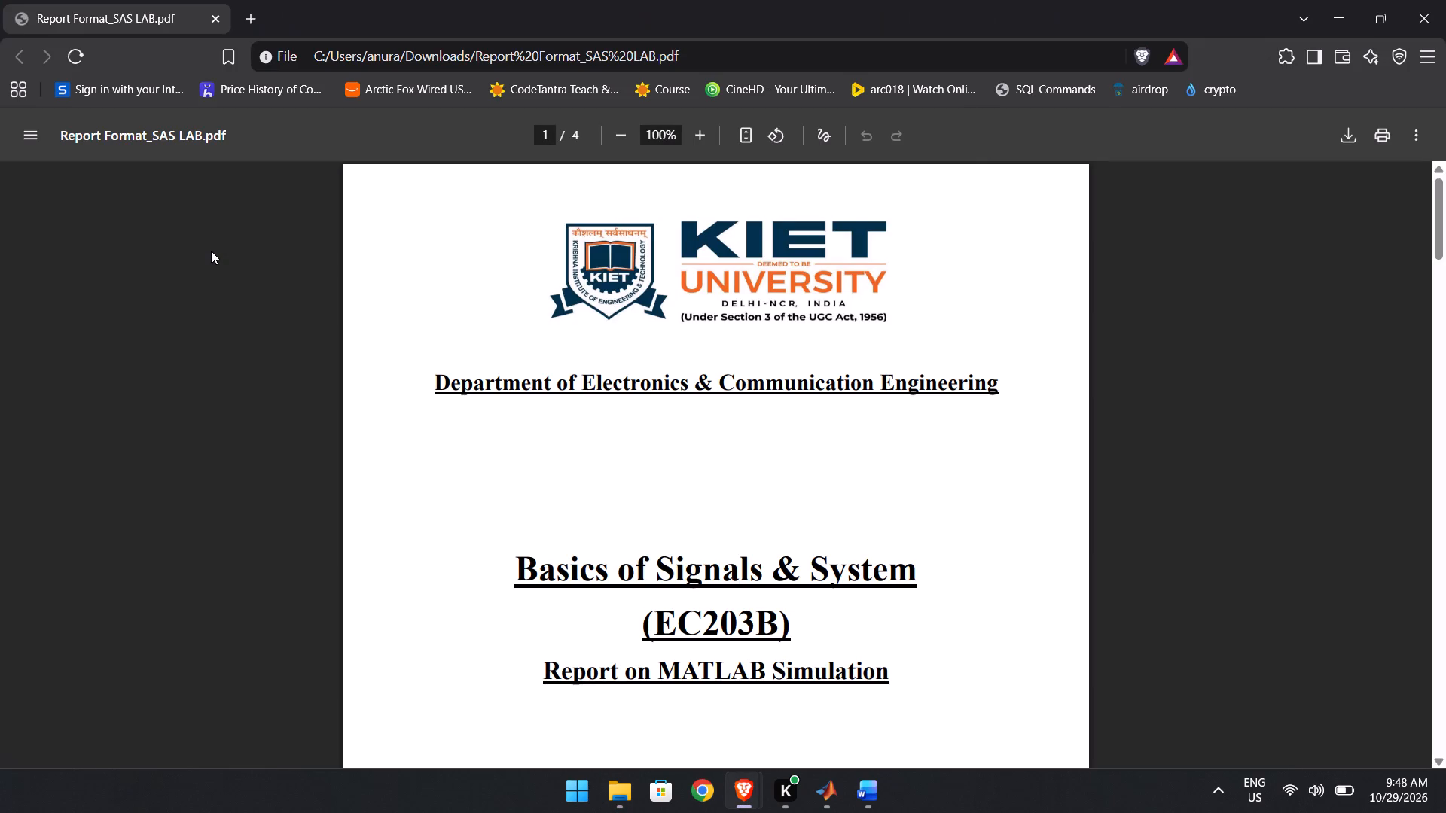
# Review the whole report PDF, from the cover page details through the MATLAB programs and plots to the RESULT heading.
pyautogui.scroll(-2, 211, 251)
pyautogui.scroll(-3, 360, 361)
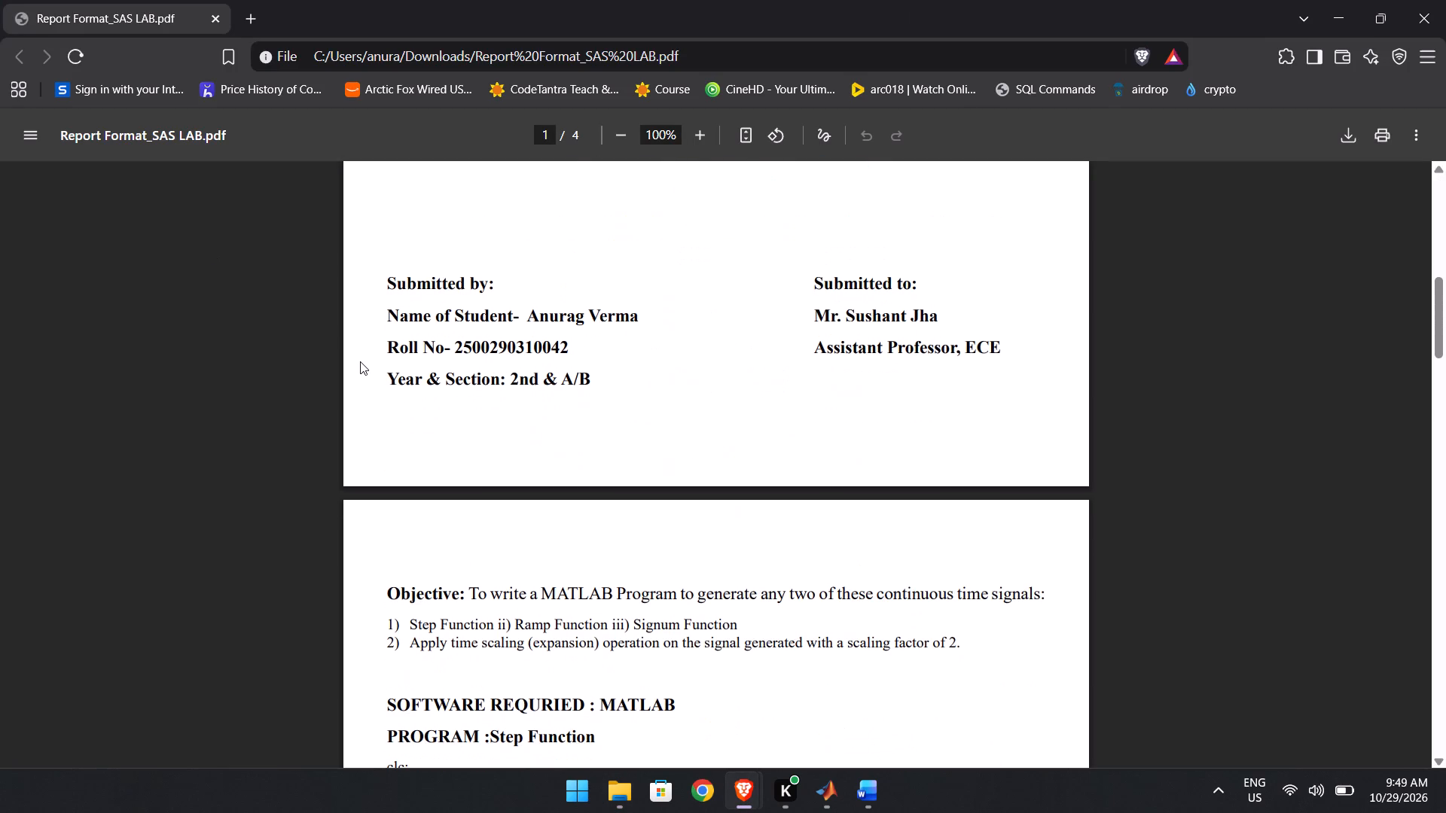
pyautogui.click(469, 339)
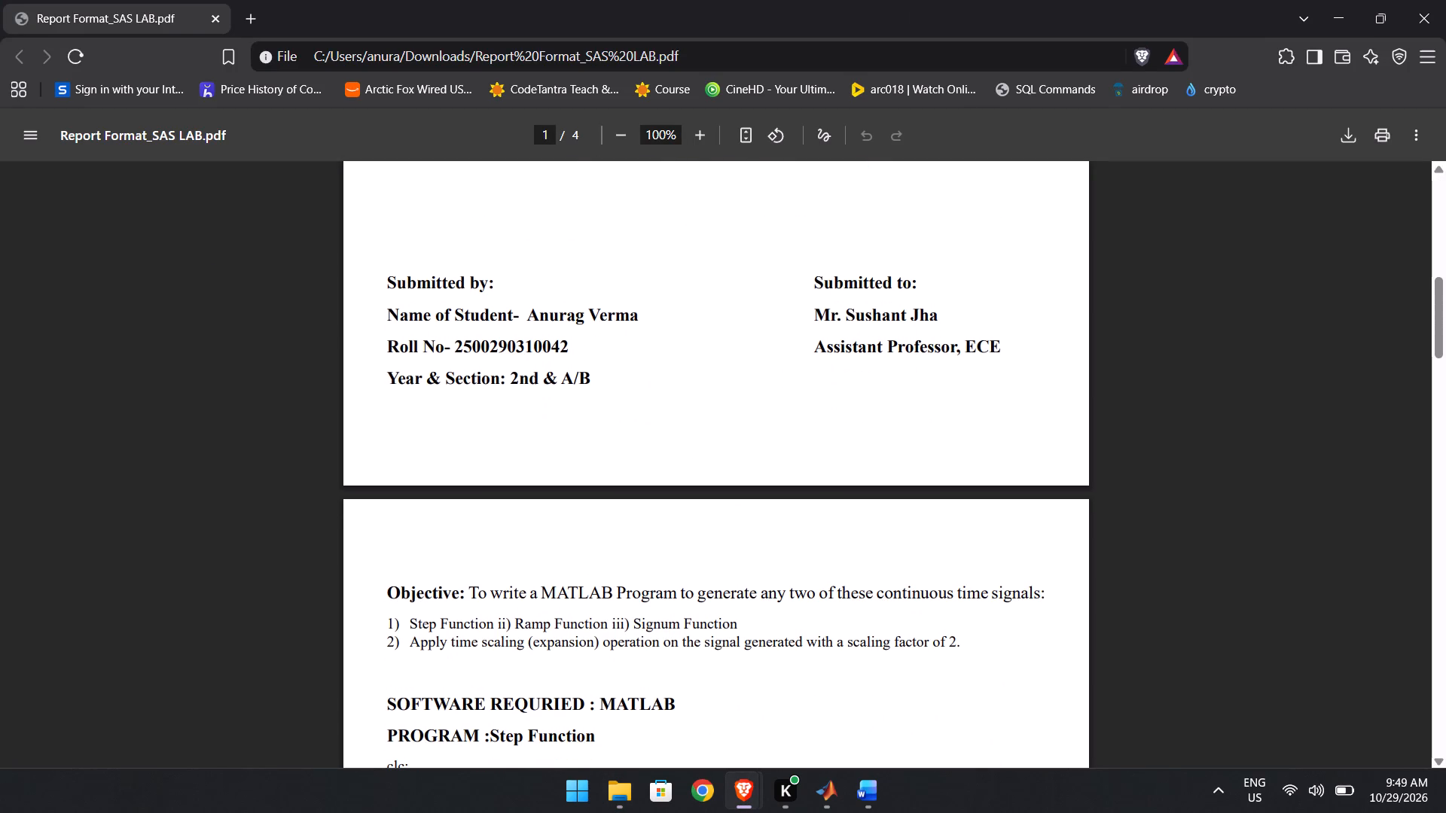
pyautogui.scroll(-1, 636, 514)
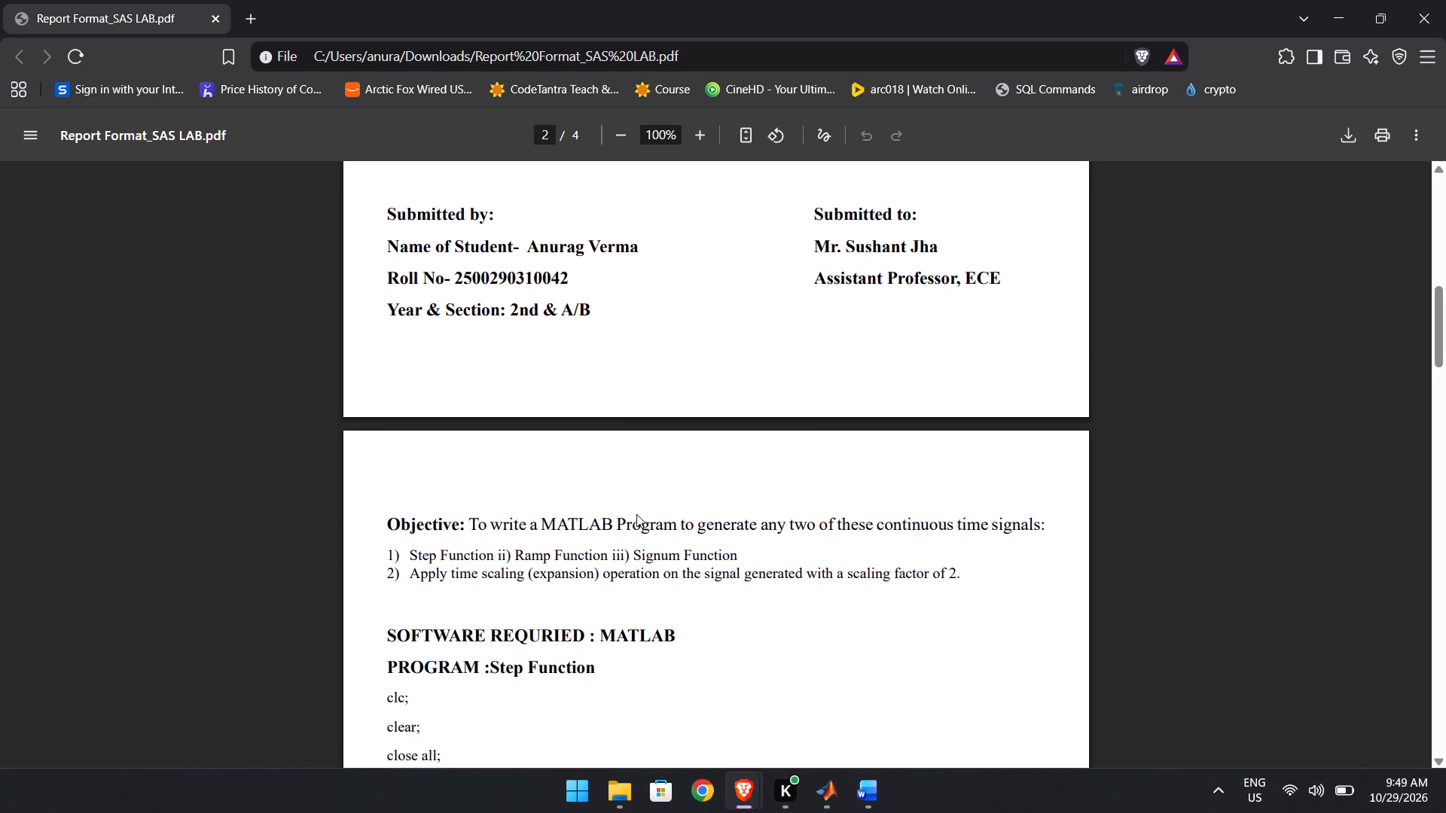
pyautogui.scroll(-2, 600, 595)
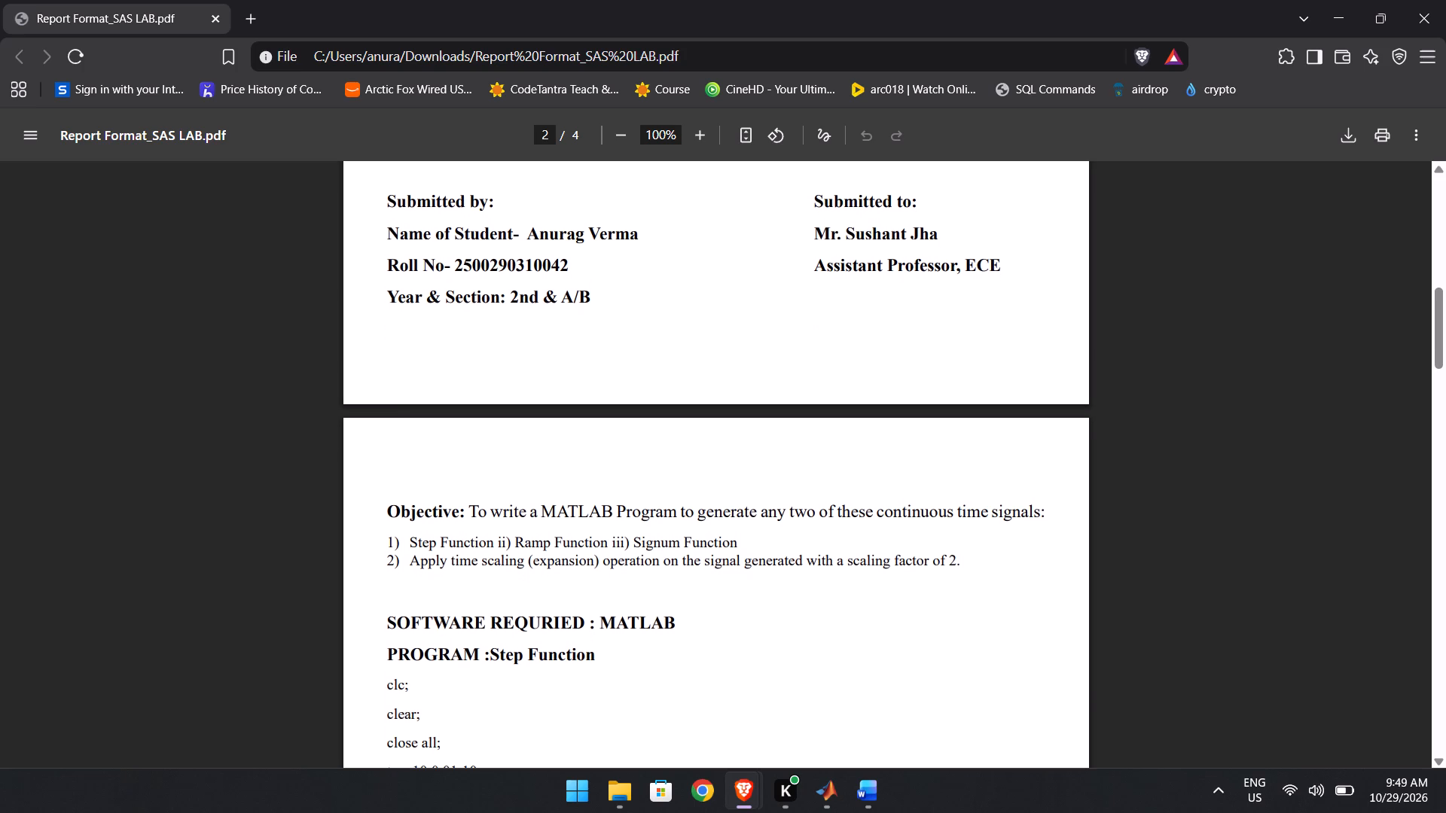
pyautogui.scroll(-2, 600, 595)
pyautogui.scroll(-6, 703, 618)
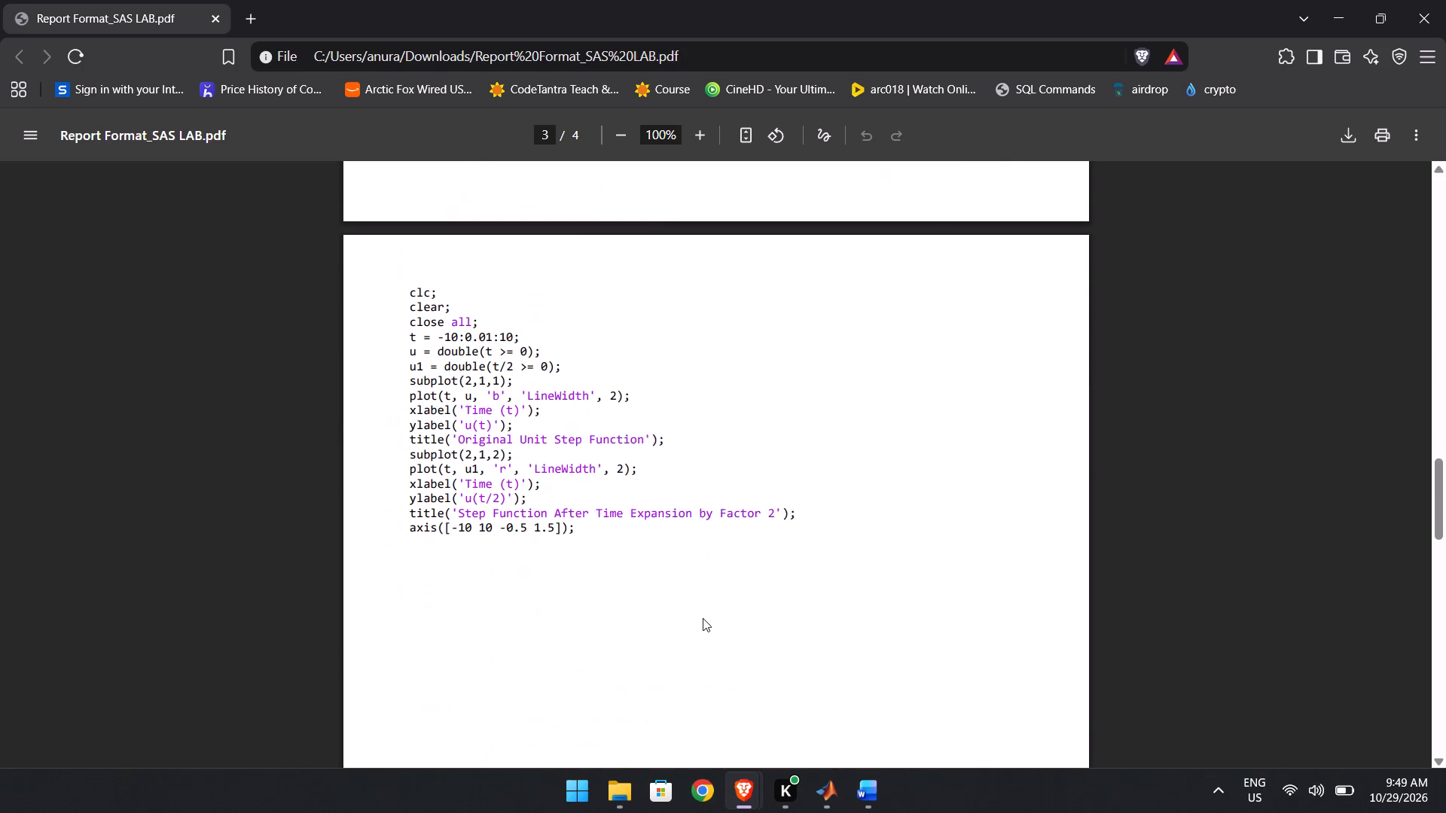
pyautogui.scroll(-3, 703, 618)
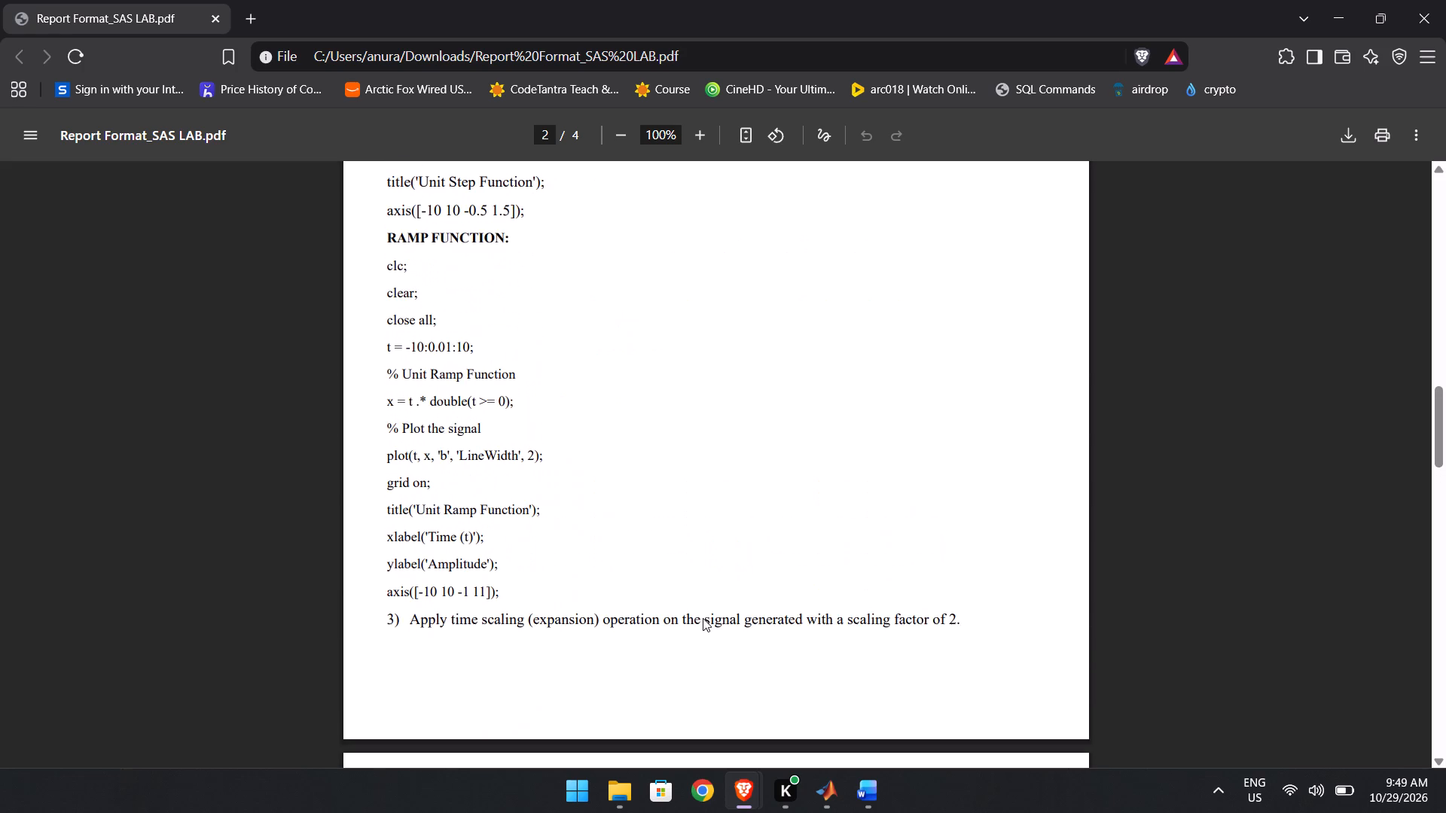
pyautogui.scroll(-1, 703, 618)
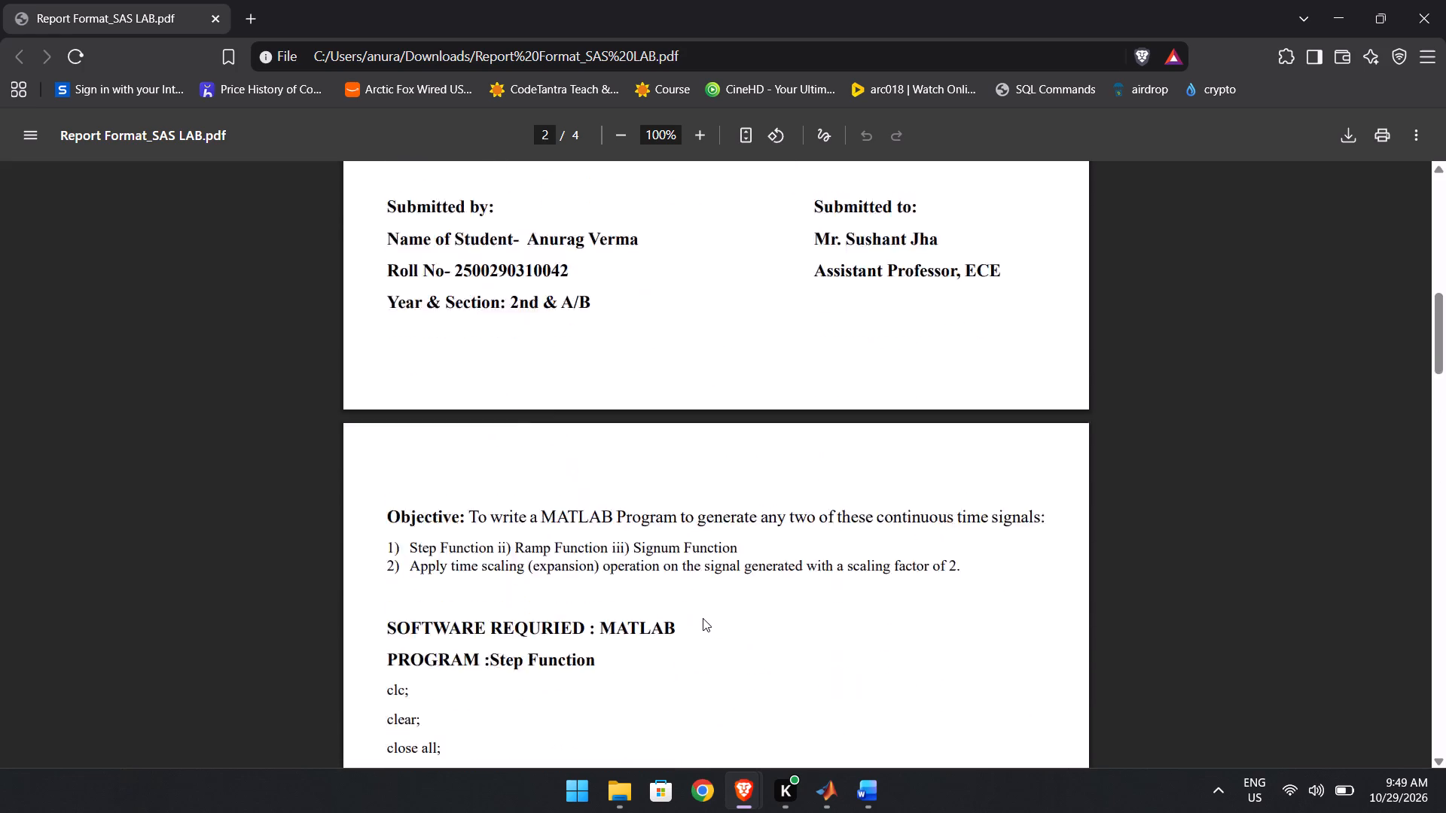
pyautogui.scroll(-5, 703, 618)
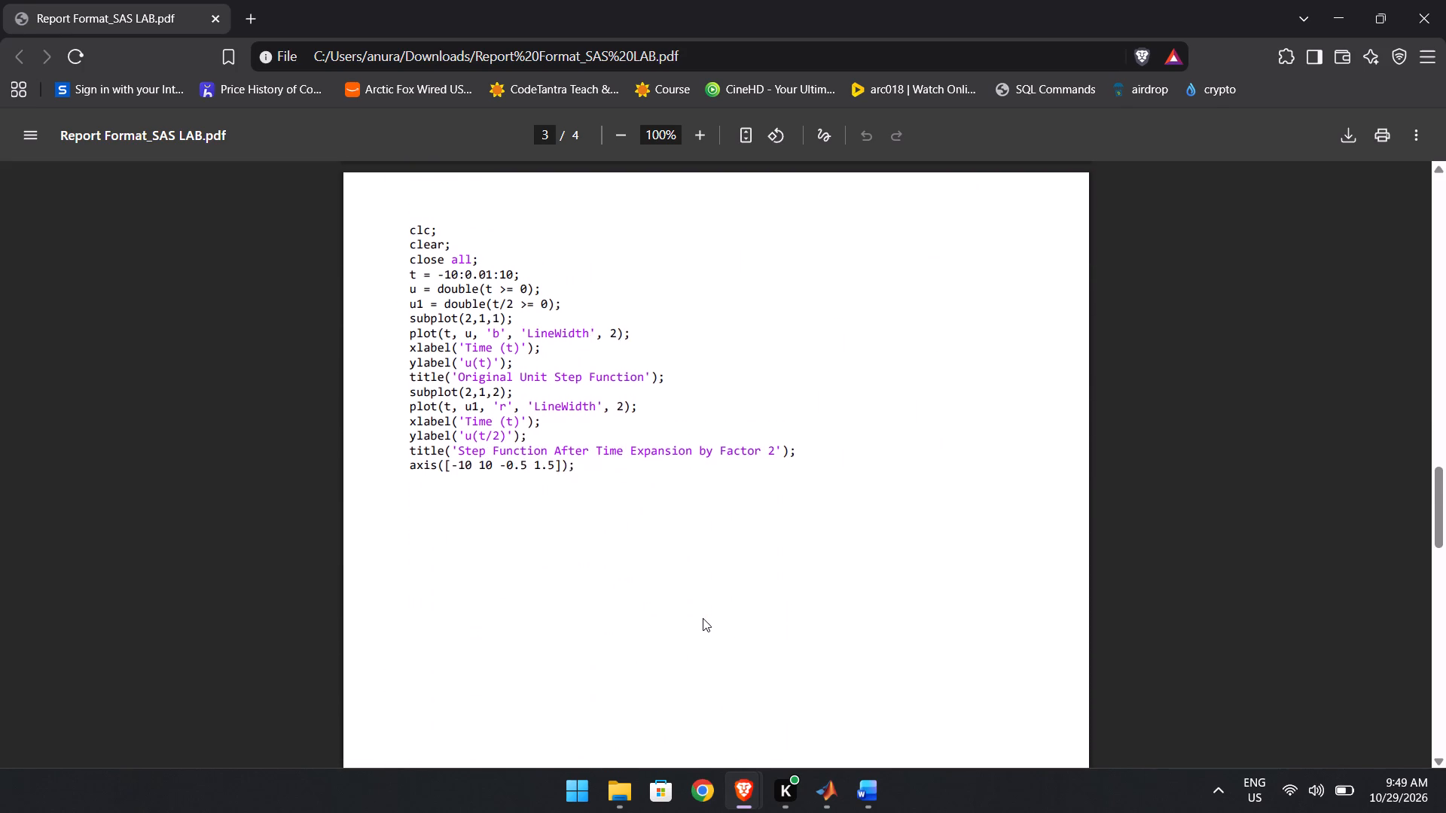
pyautogui.scroll(-3, 703, 618)
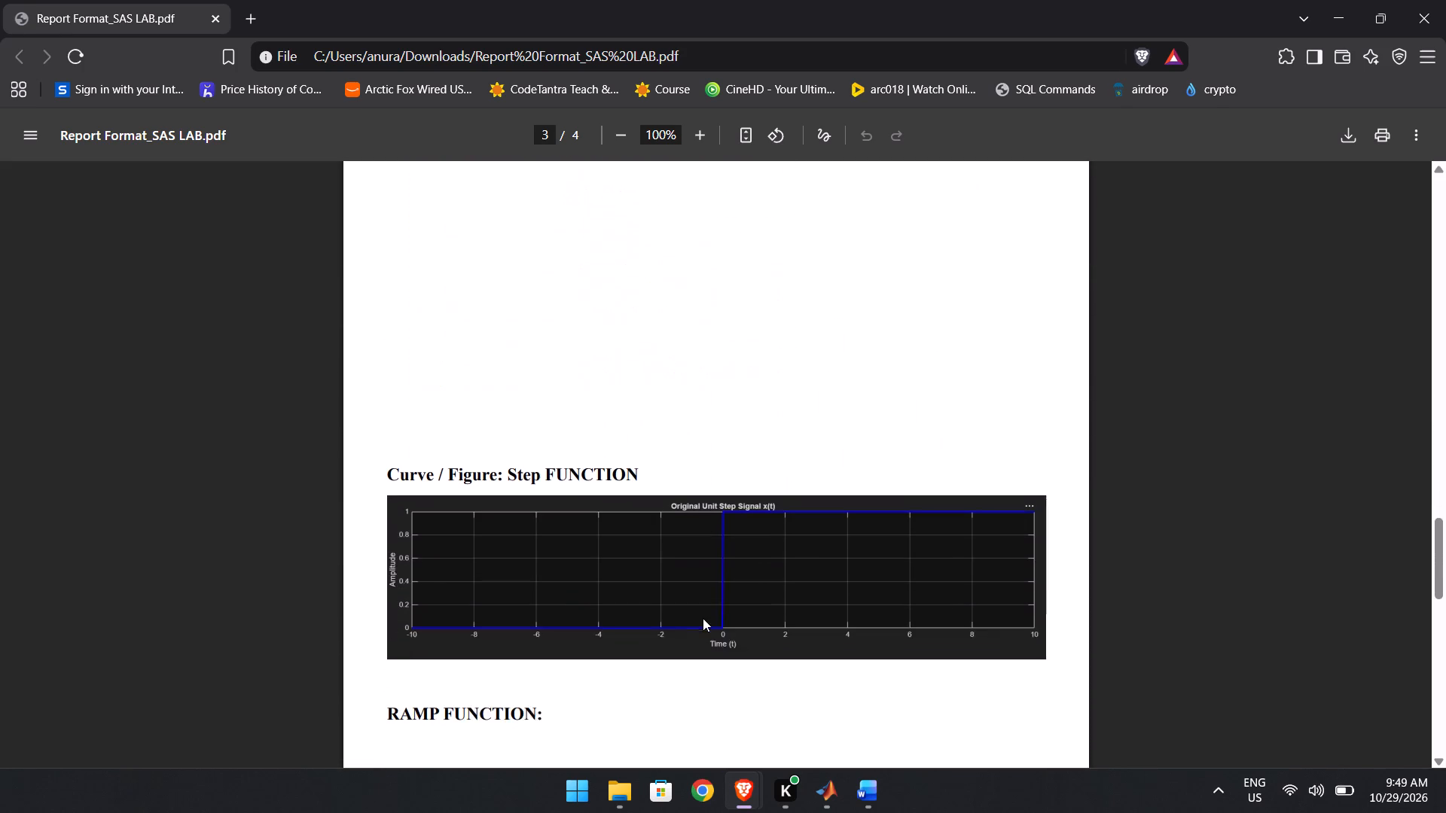
pyautogui.scroll(-3, 703, 618)
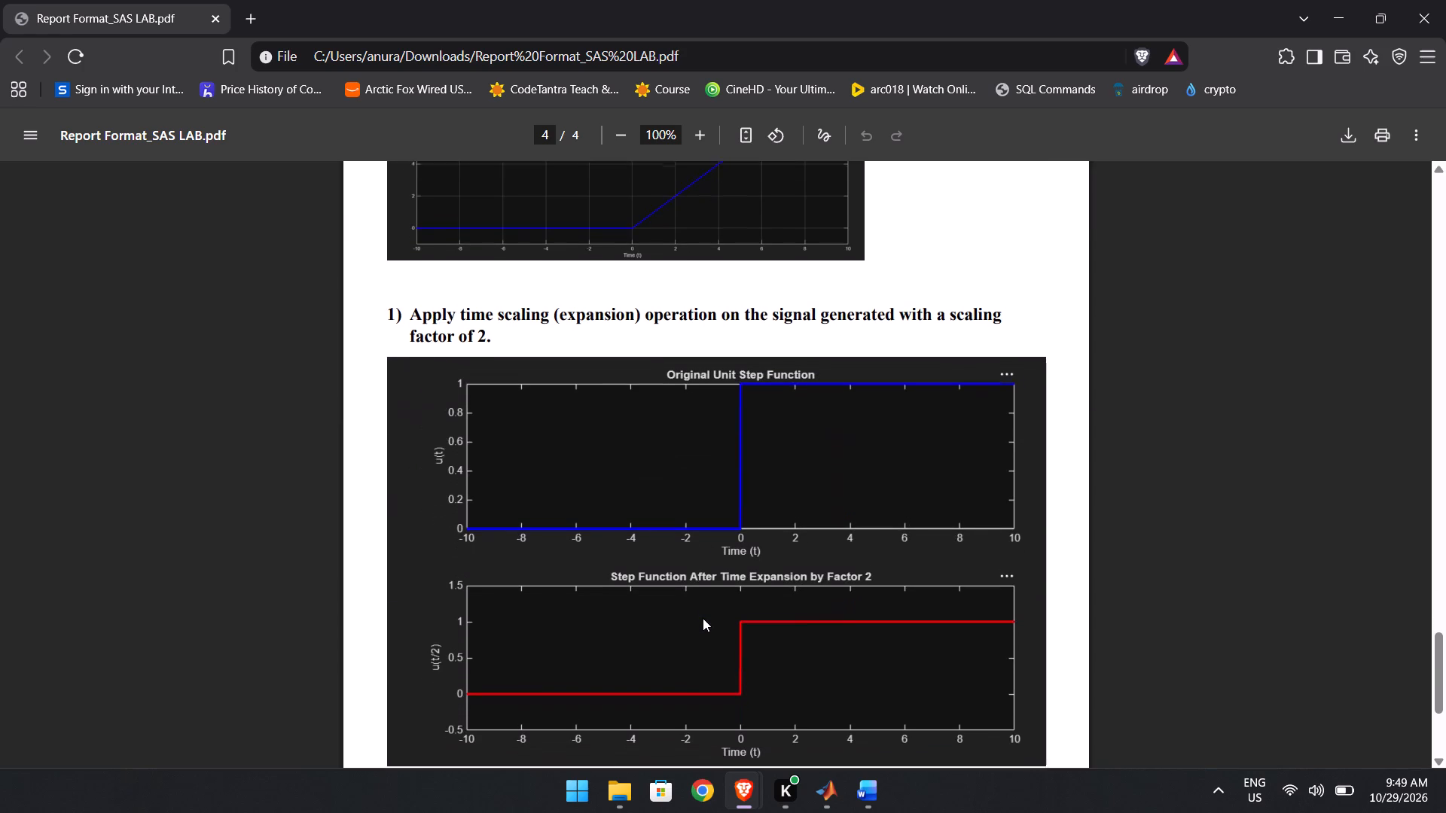
pyautogui.scroll(-2, 703, 618)
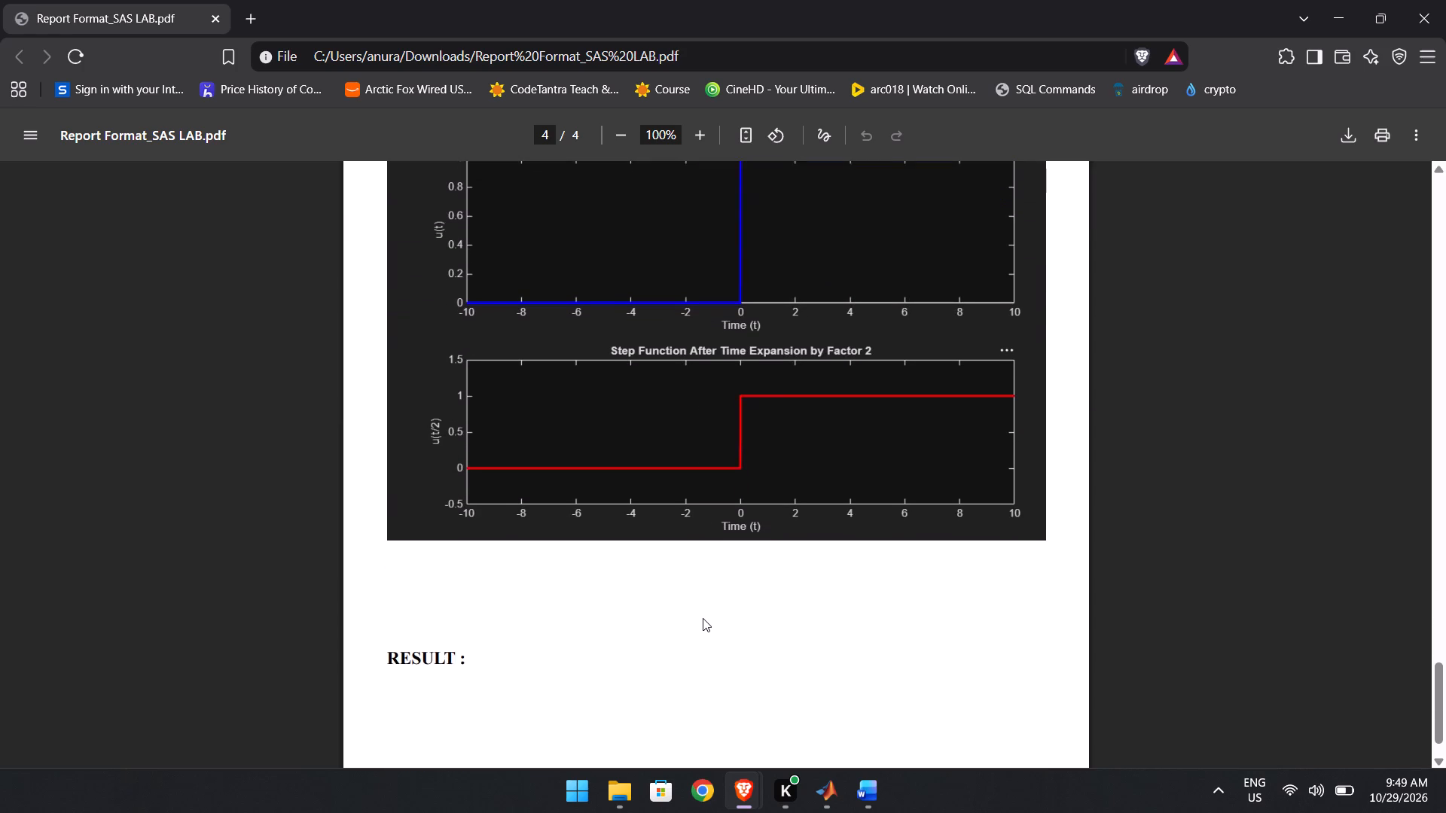
pyautogui.scroll(-4, 703, 618)
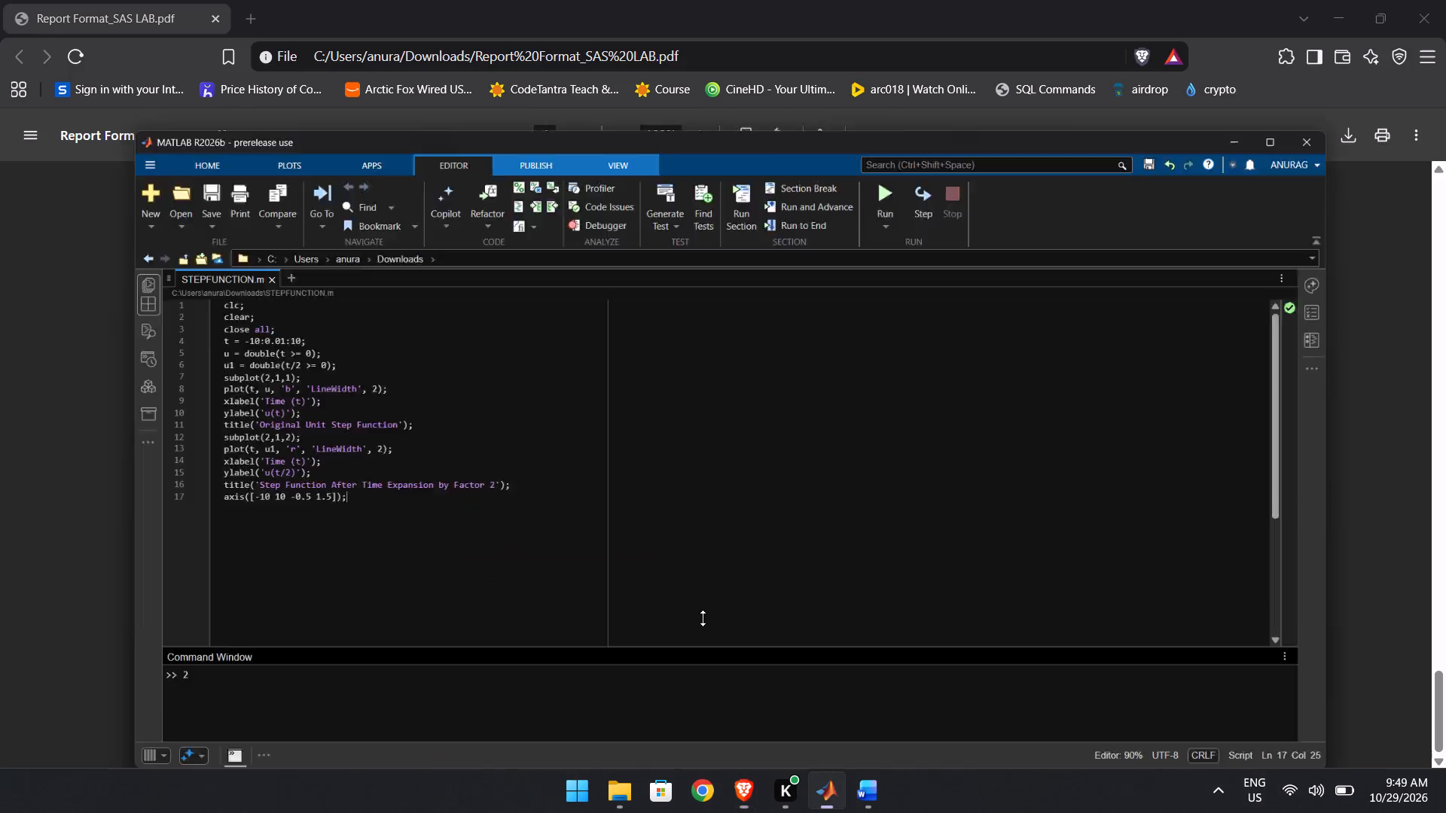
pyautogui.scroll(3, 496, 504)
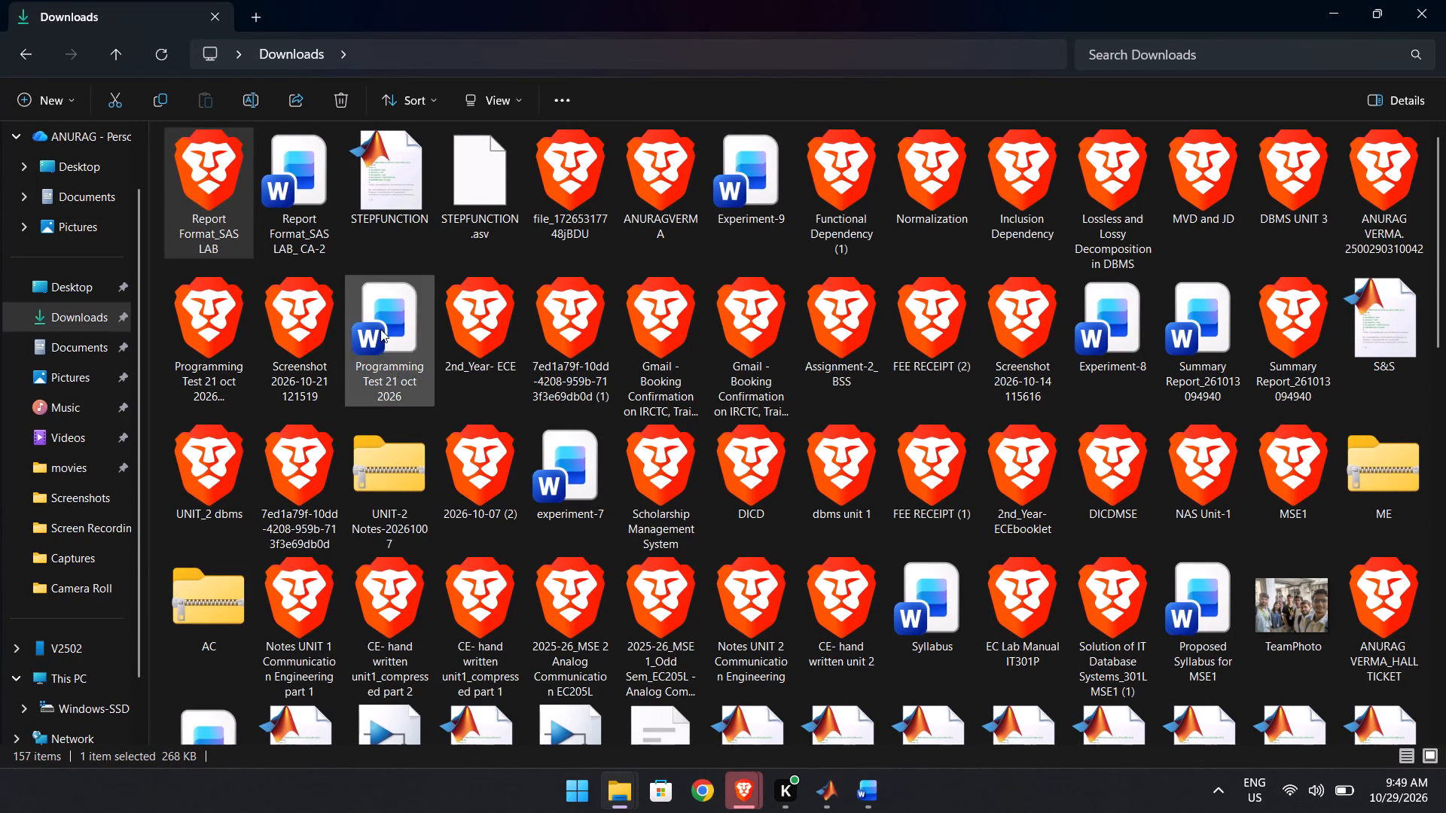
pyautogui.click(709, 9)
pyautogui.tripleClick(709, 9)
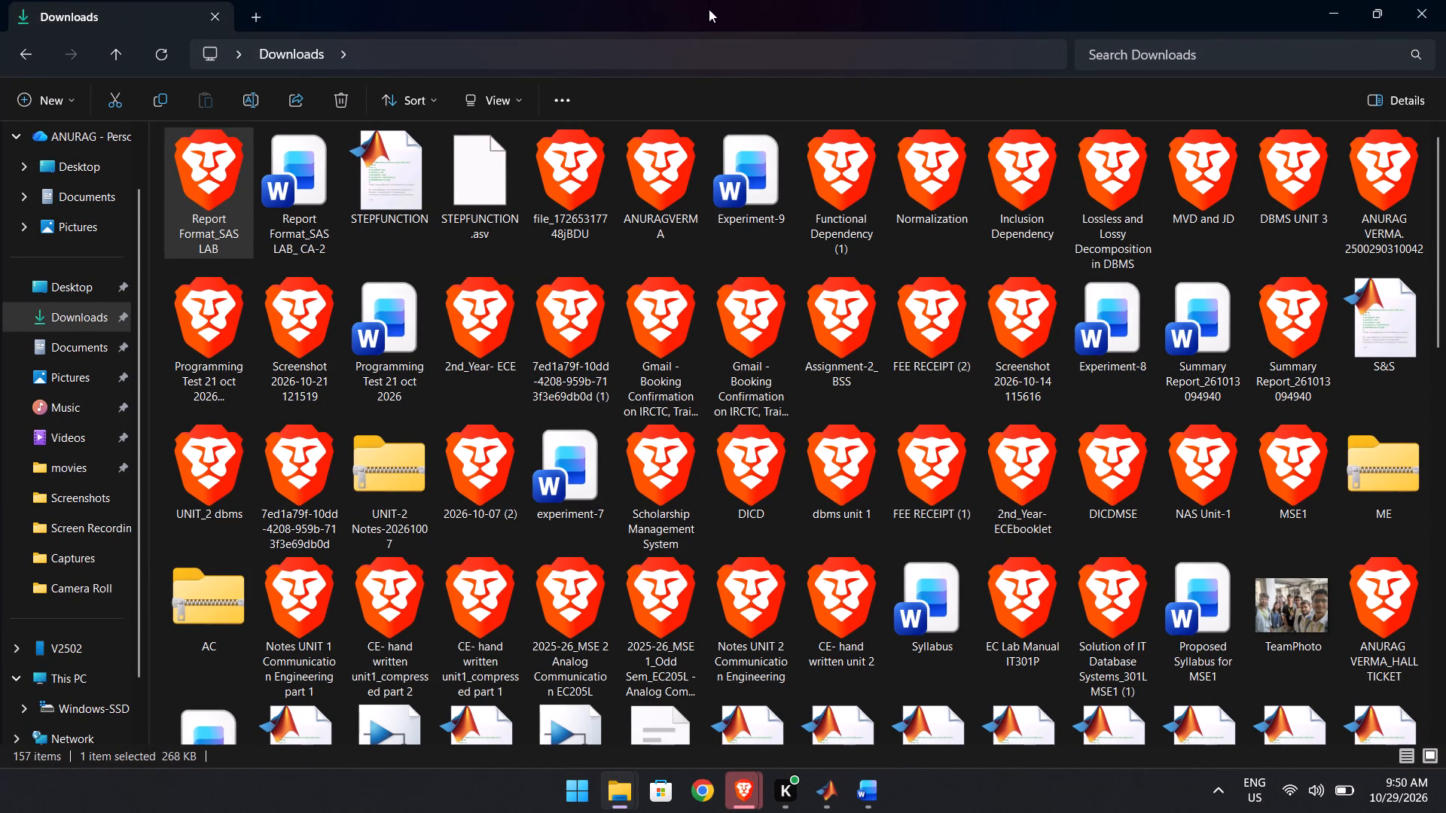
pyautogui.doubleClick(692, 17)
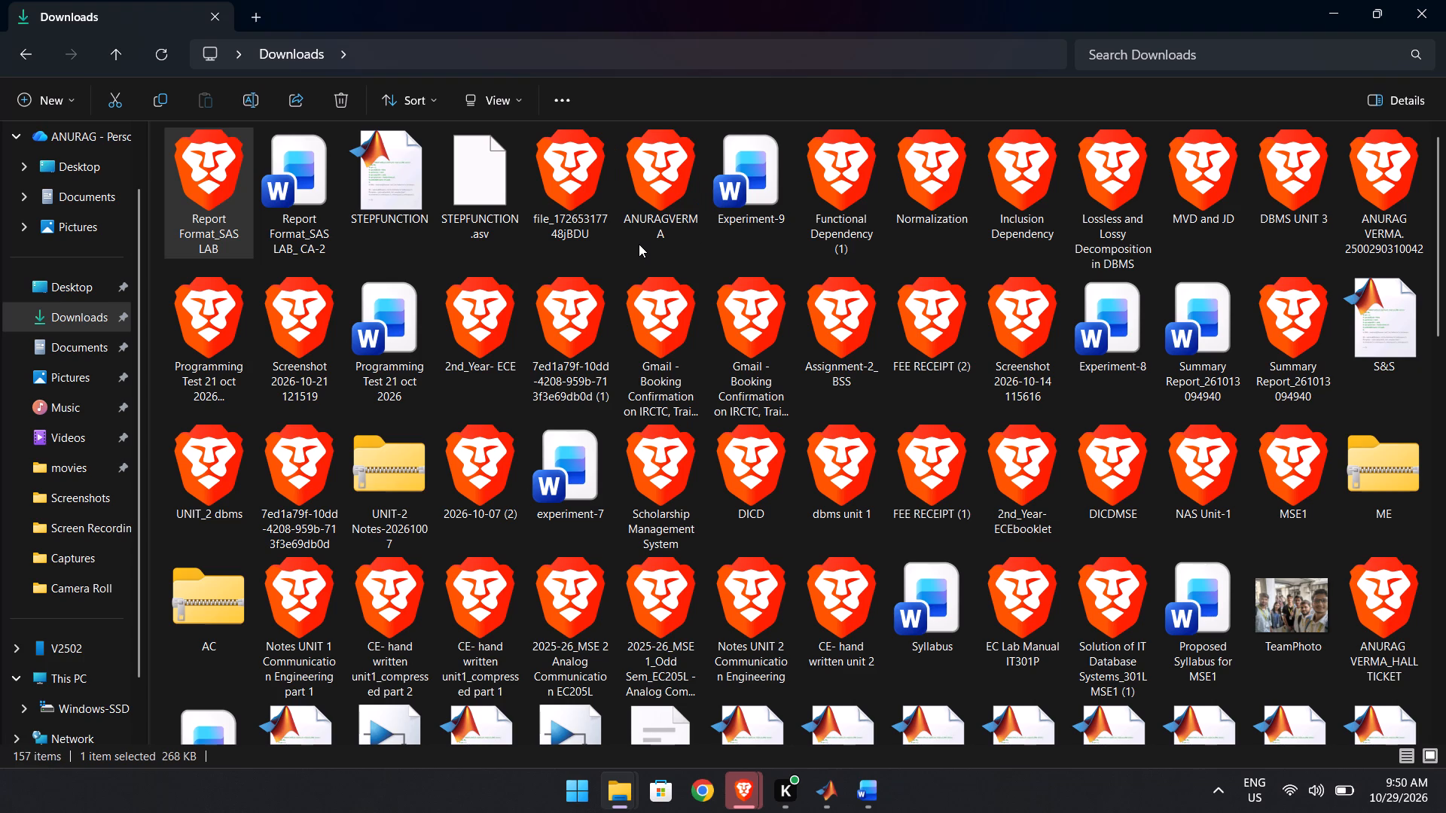
# Delete the STEPFUNCTION.asv file from the Downloads folder in File Explorer.
pyautogui.rightClick(464, 195)
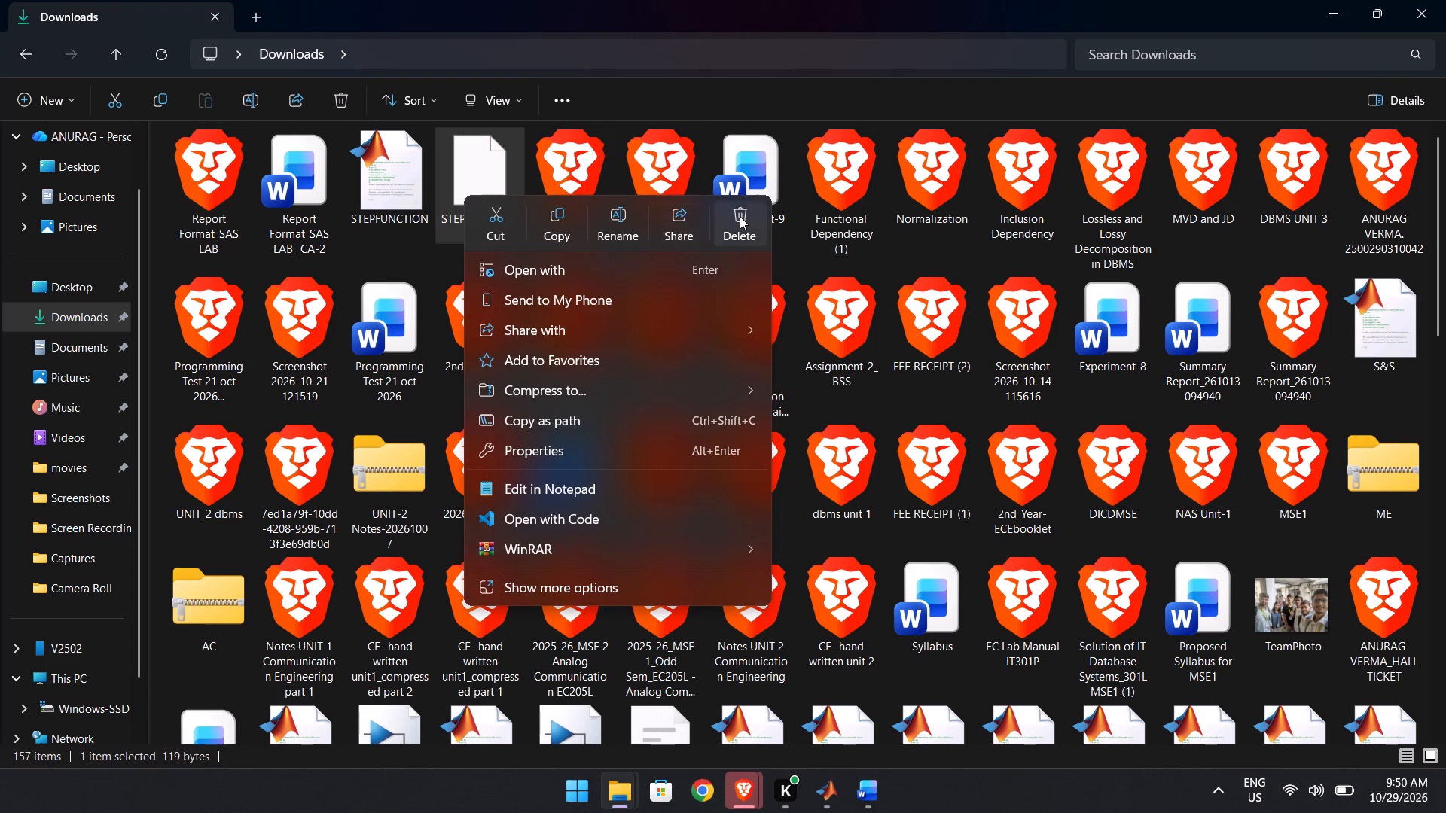
pyautogui.click(740, 216)
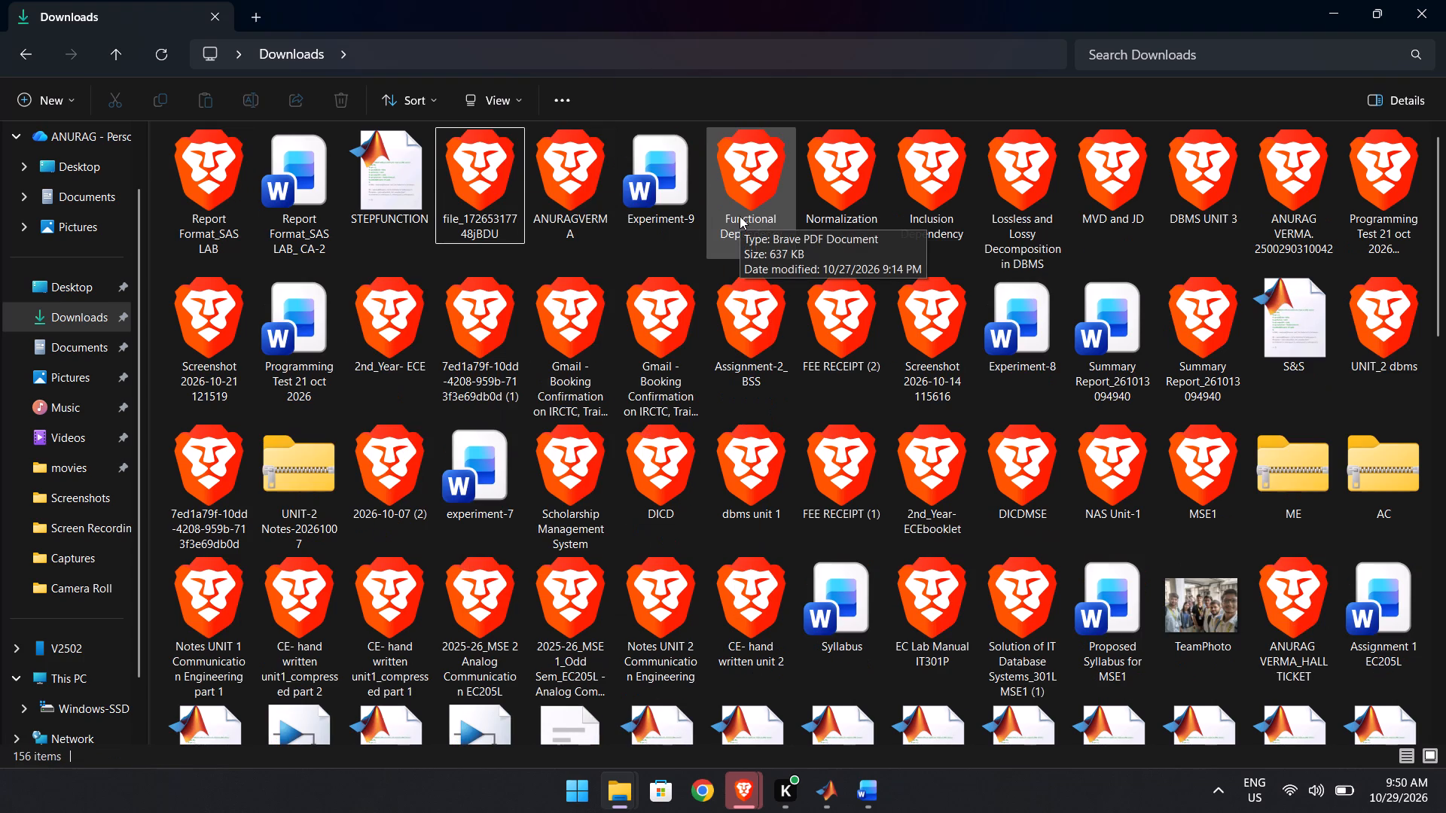
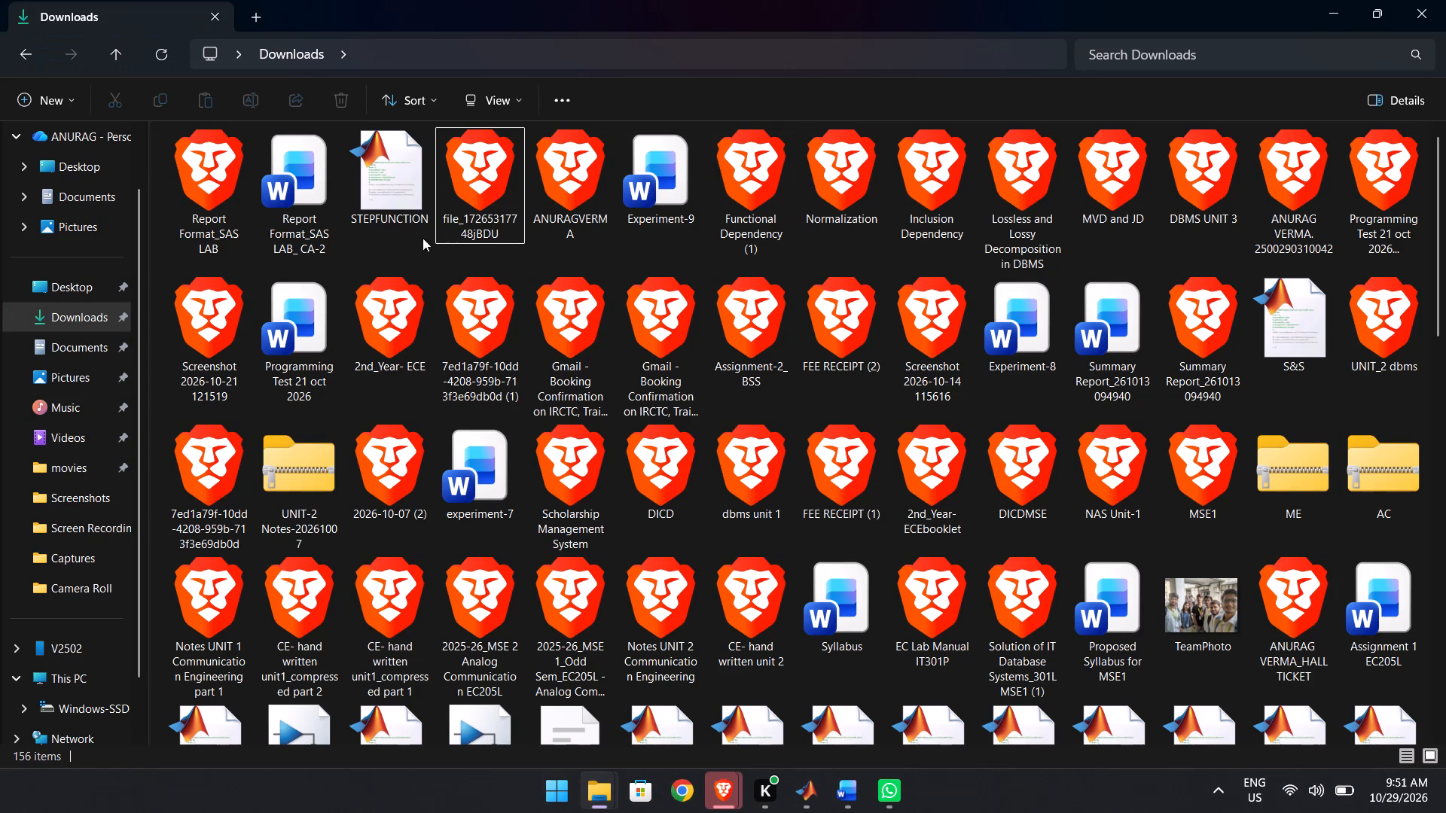
# Rename the Report Format_SAS LAB PDF in the Downloads folder to the student's full name in capital letters.
pyautogui.rightClick(215, 233)
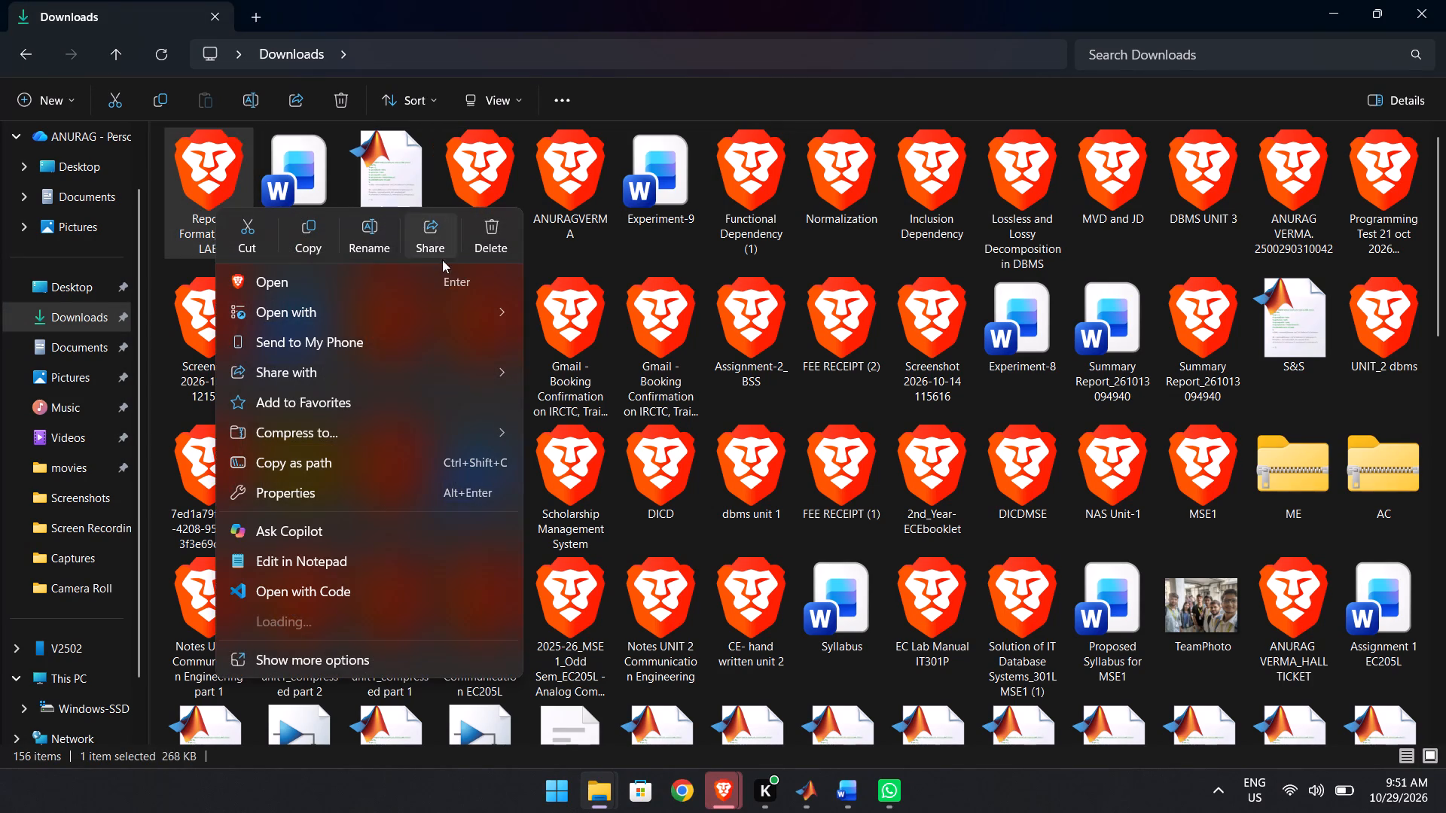
pyautogui.click(372, 241)
pyautogui.press('BackSpace')
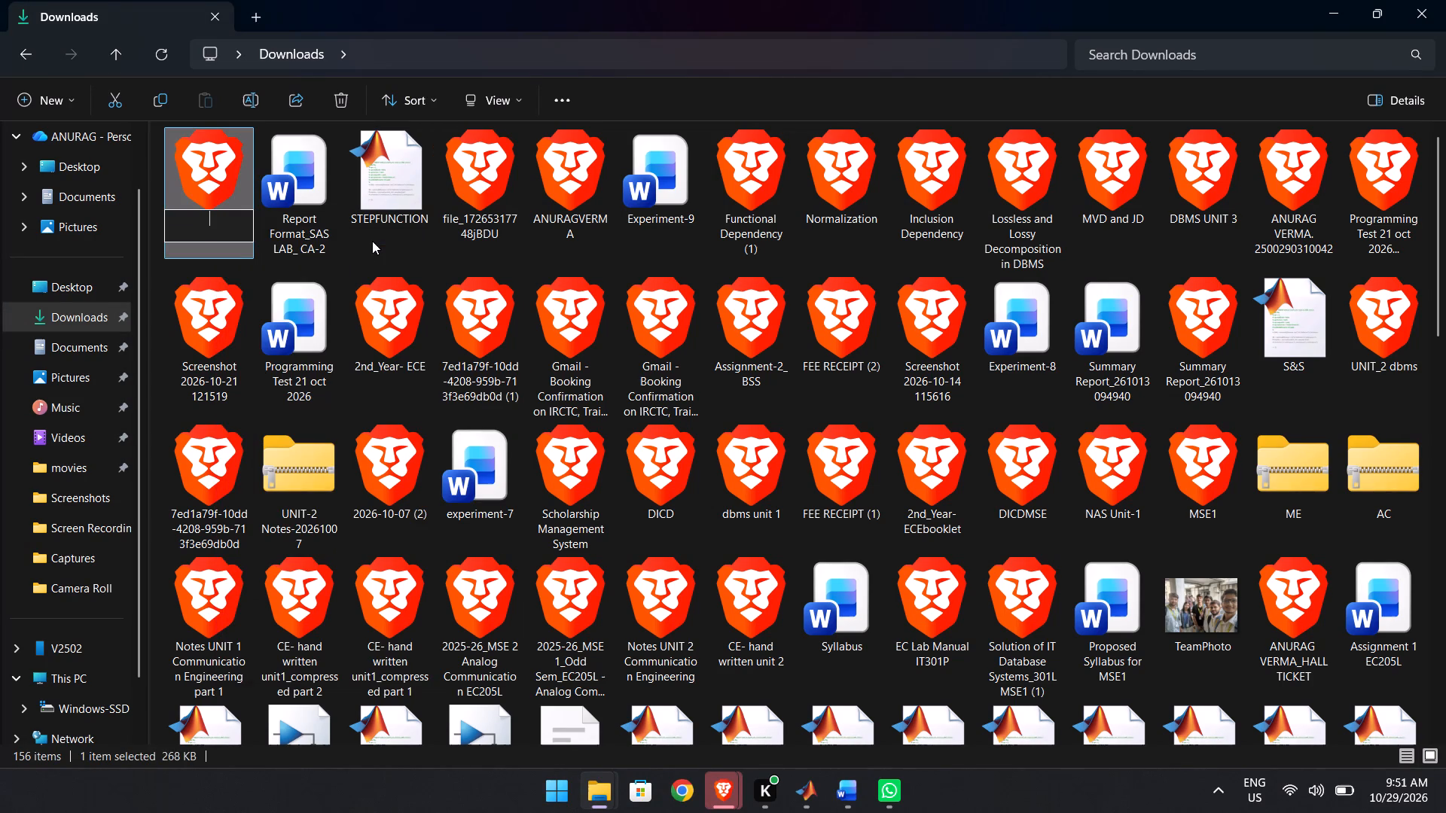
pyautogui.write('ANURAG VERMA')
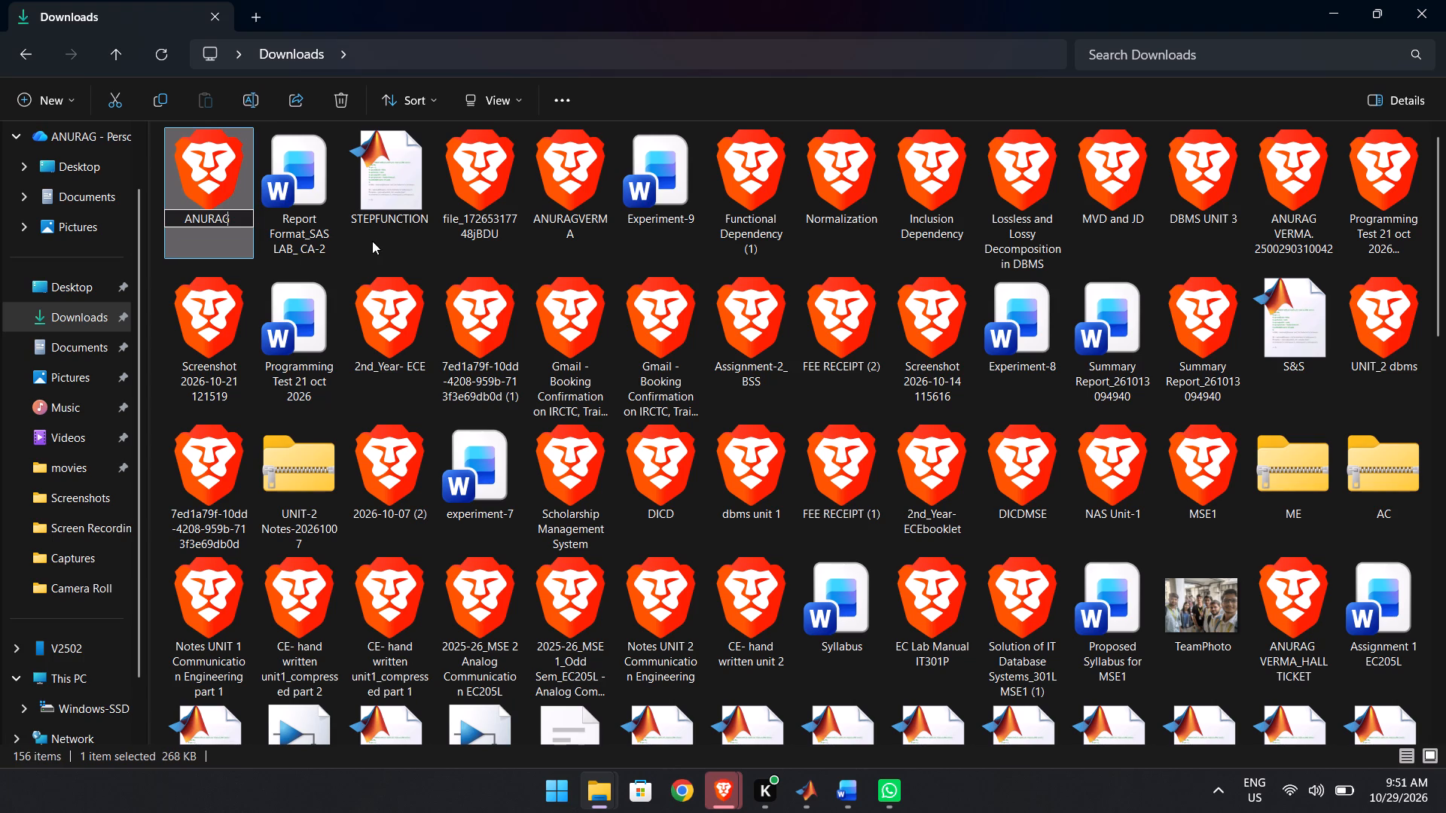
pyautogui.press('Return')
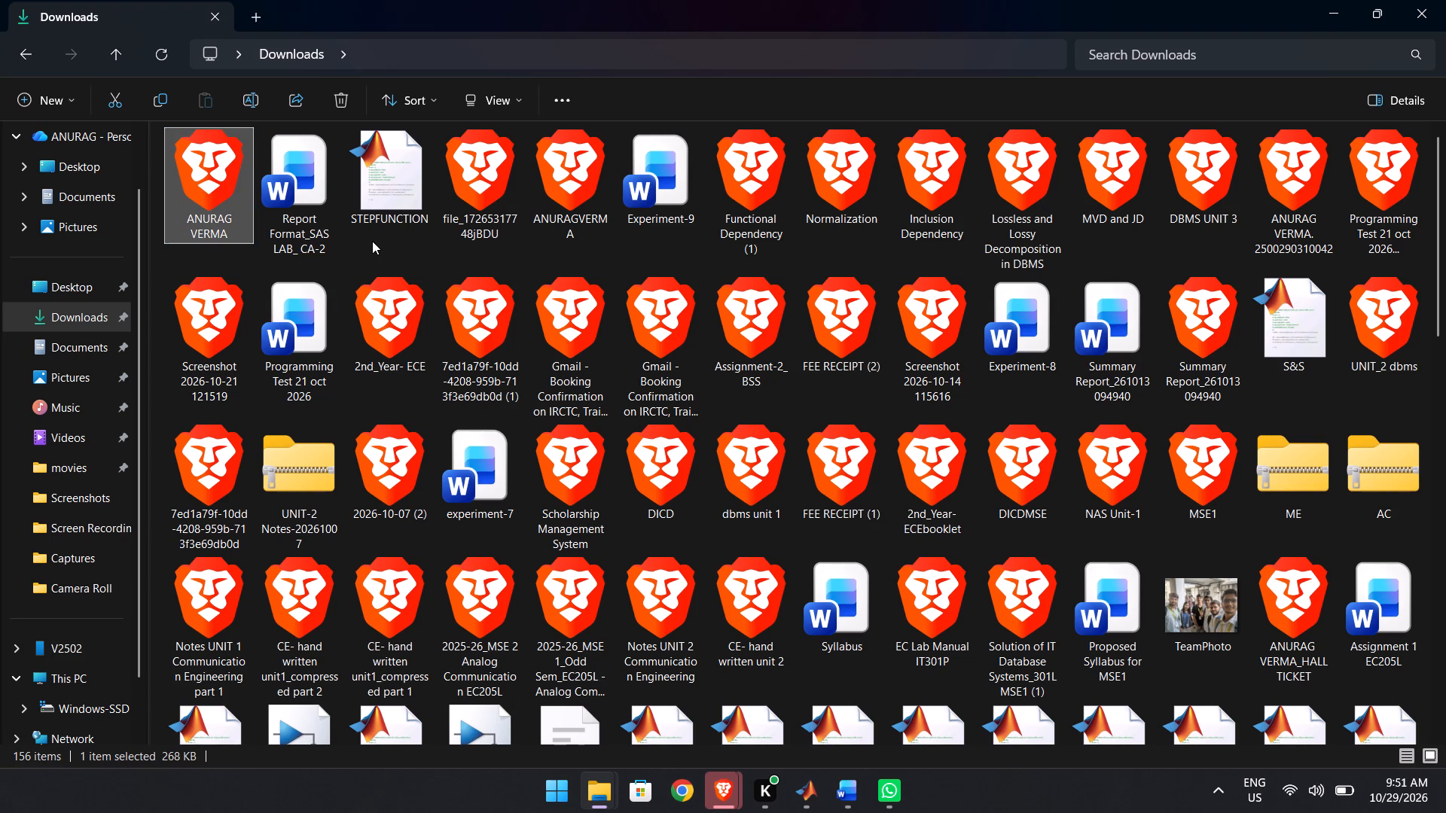
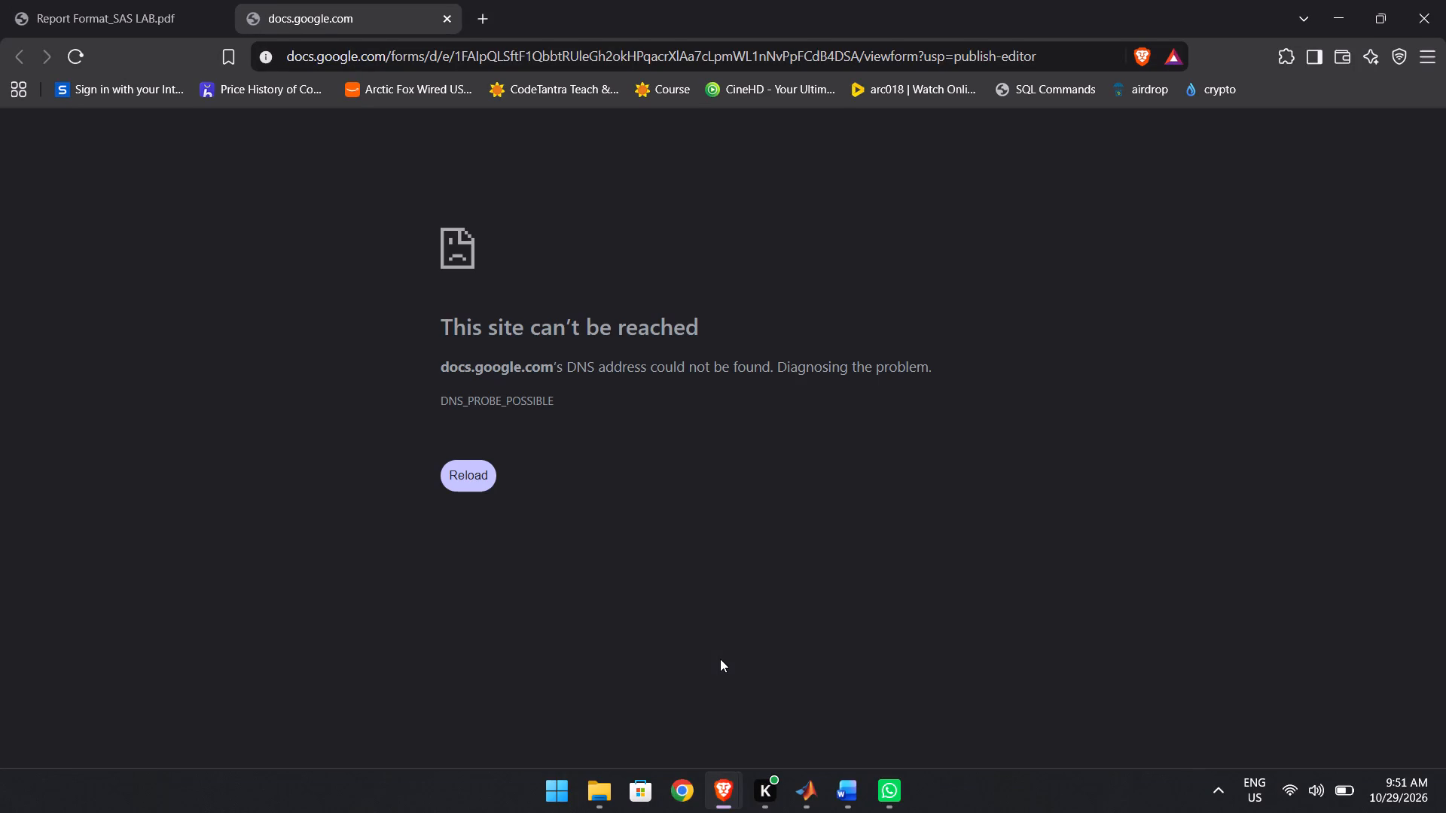
# Reload the Google Forms page at docs.google.com in the Brave browser.
pyautogui.click(476, 473)
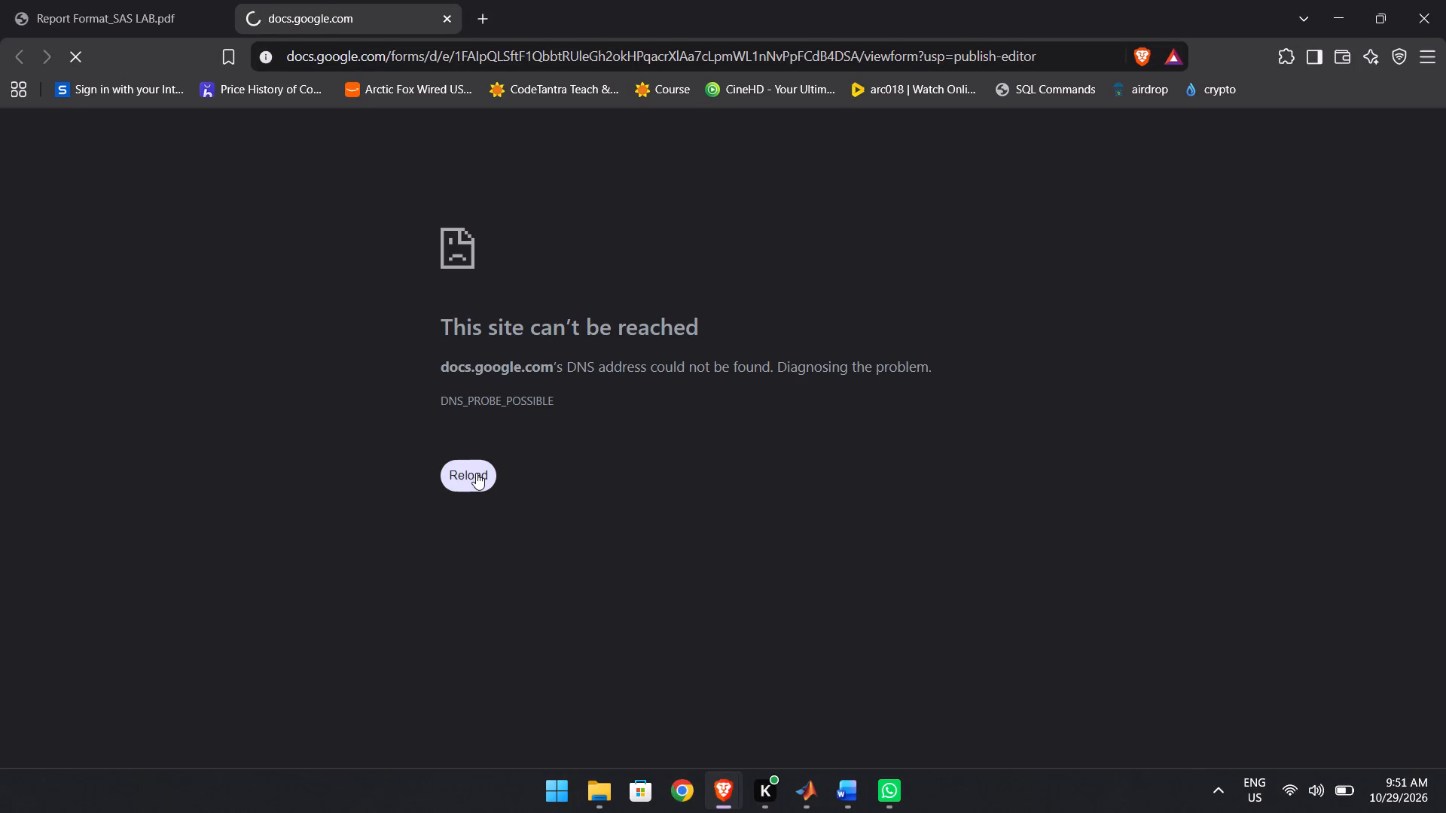
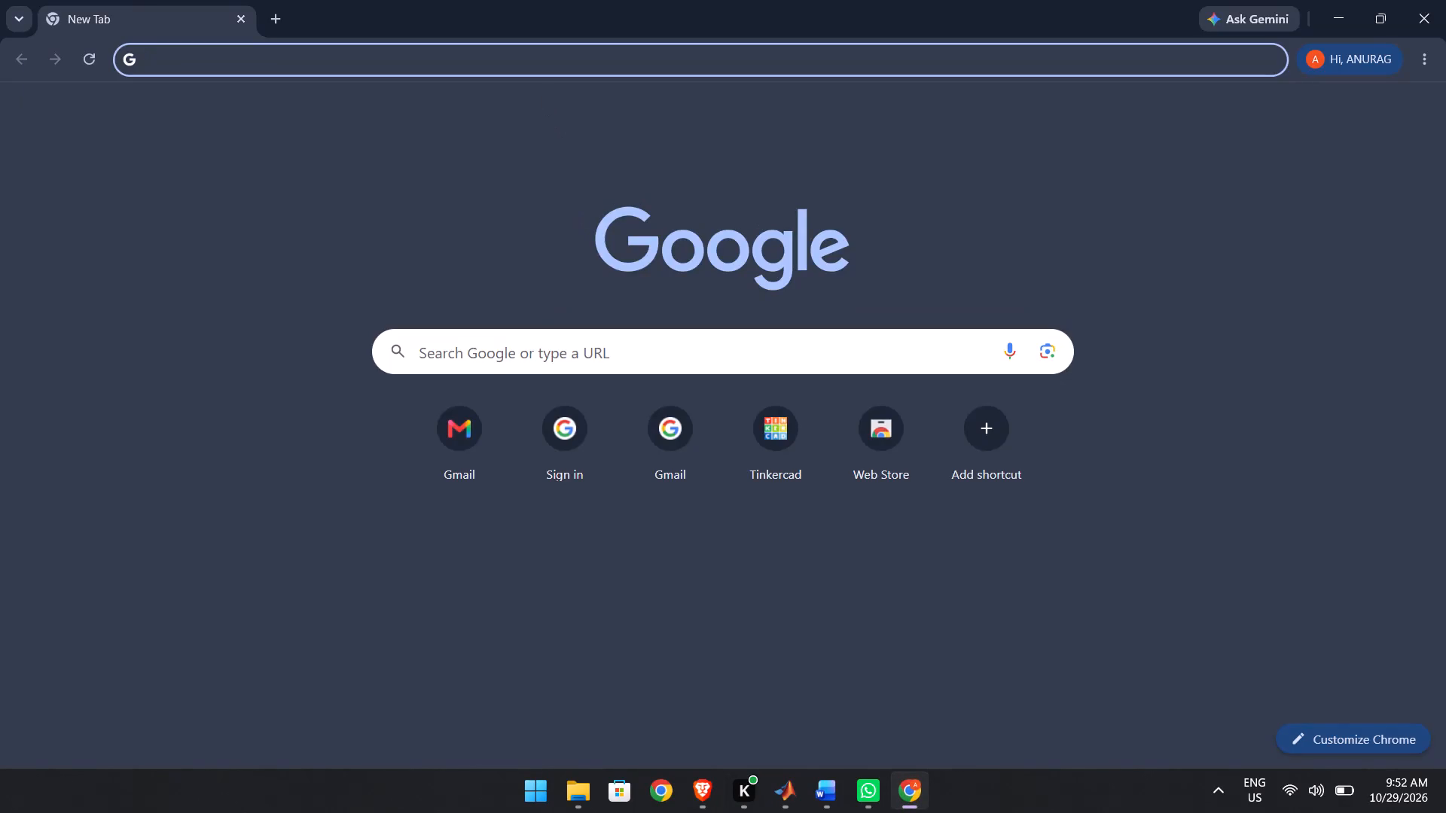
# Open the copied docs.google.com form link in the new Google Chrome tab.
pyautogui.click(527, 66)
pyautogui.hotkey('ctrl', 'v')
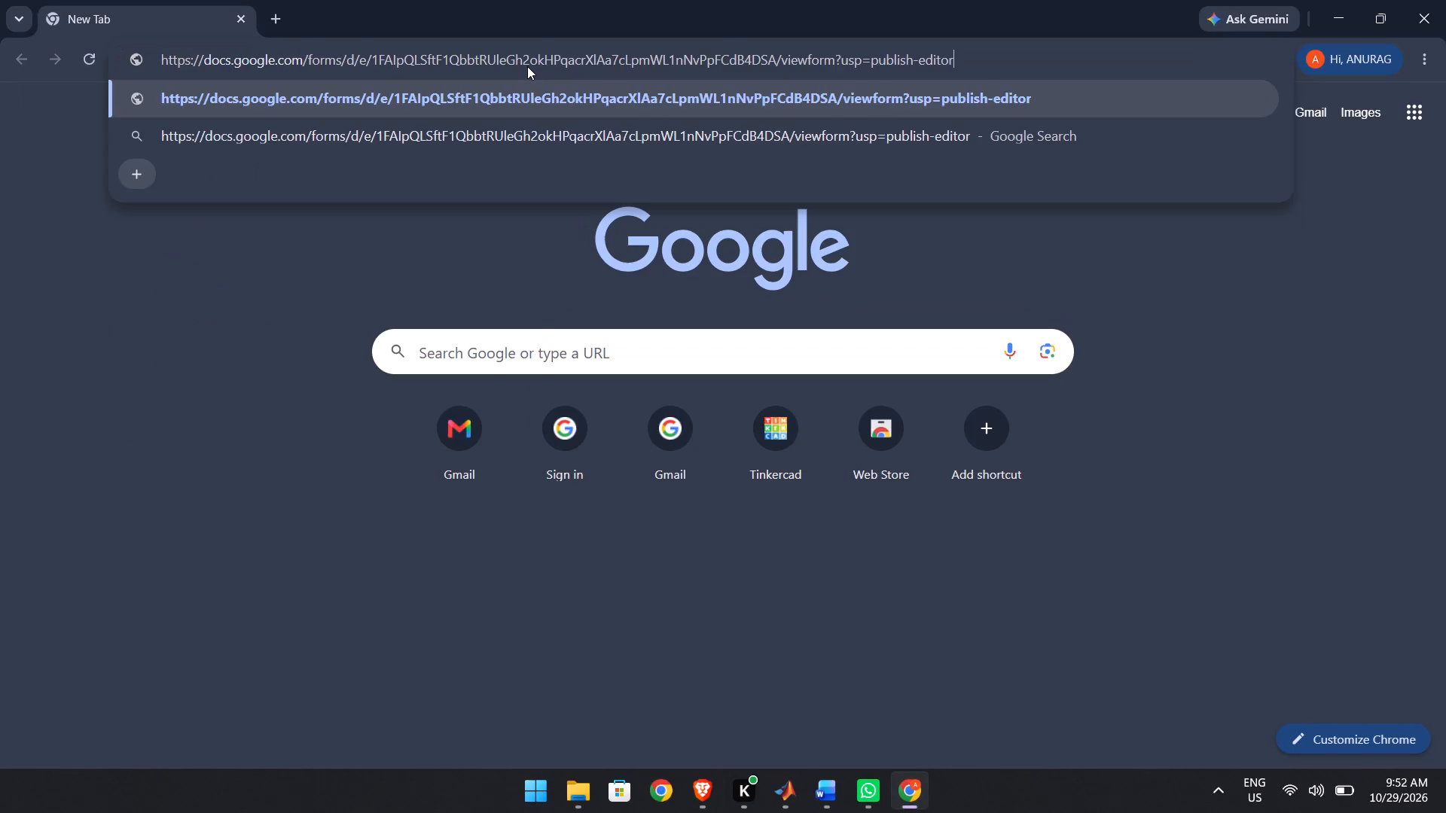
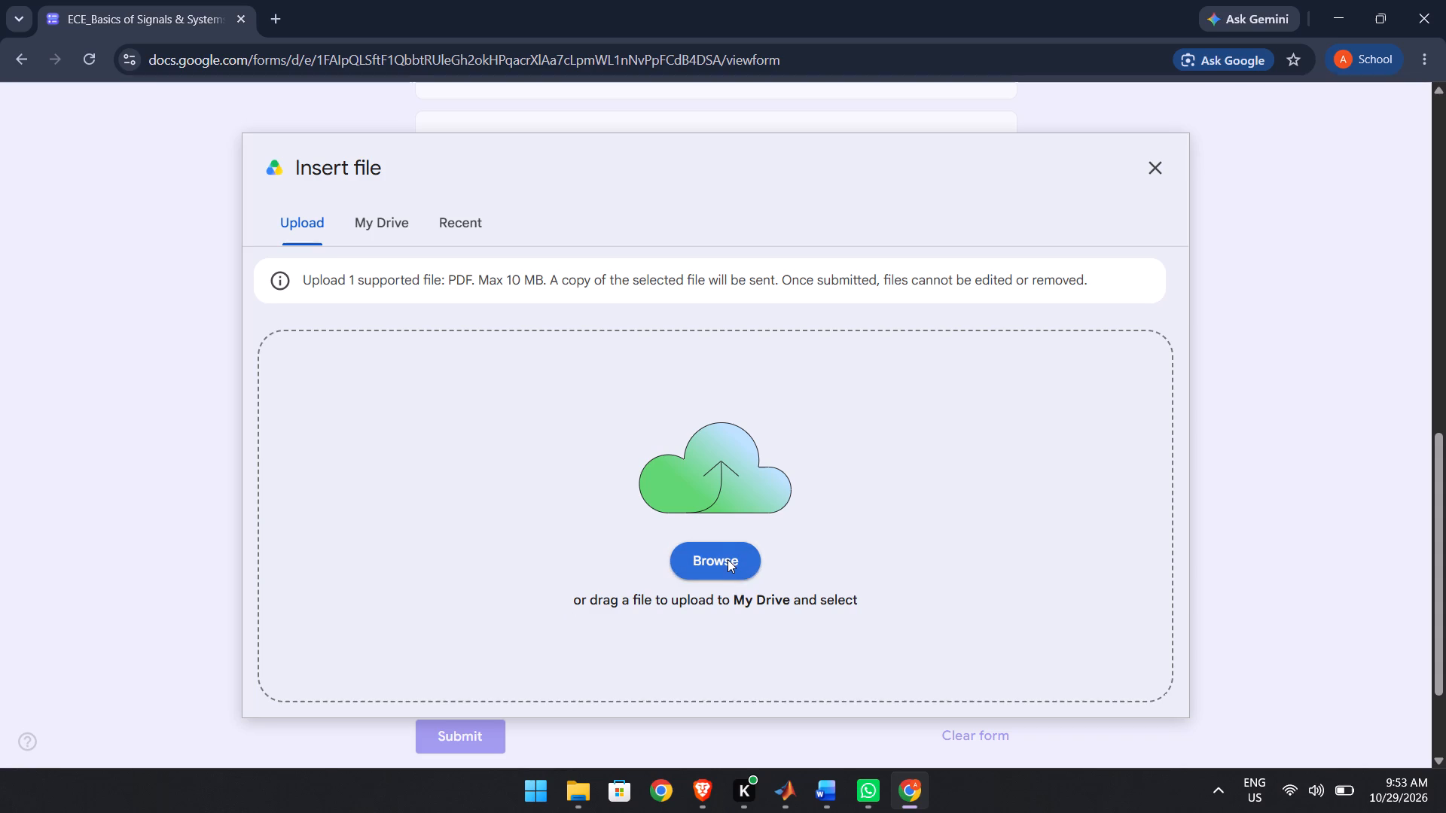
# Attach today's report PDF from the Downloads folder to the form's Upload MATLAB Session Report (PDF) question.
pyautogui.click(497, 237)
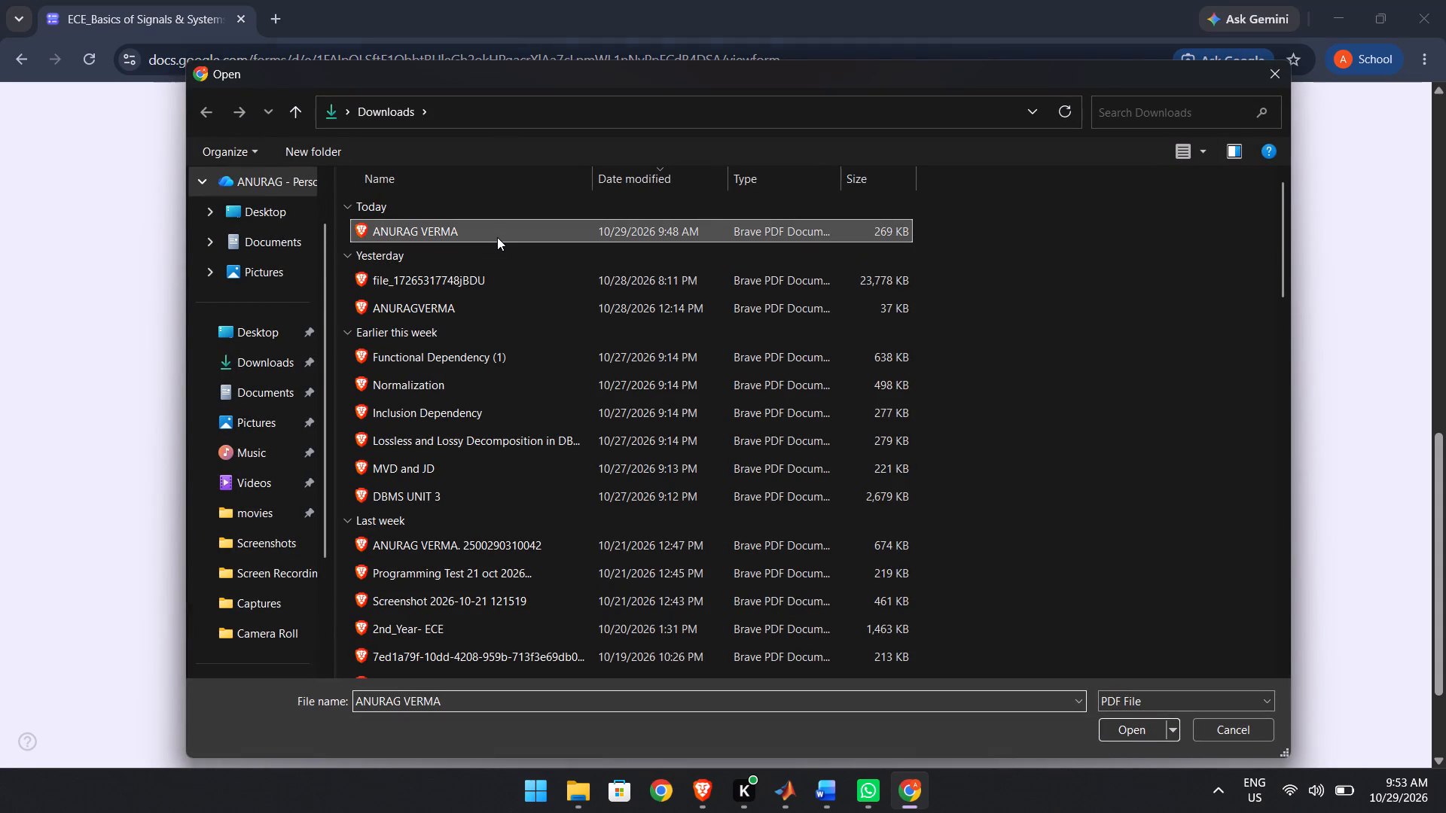
pyautogui.click(1131, 725)
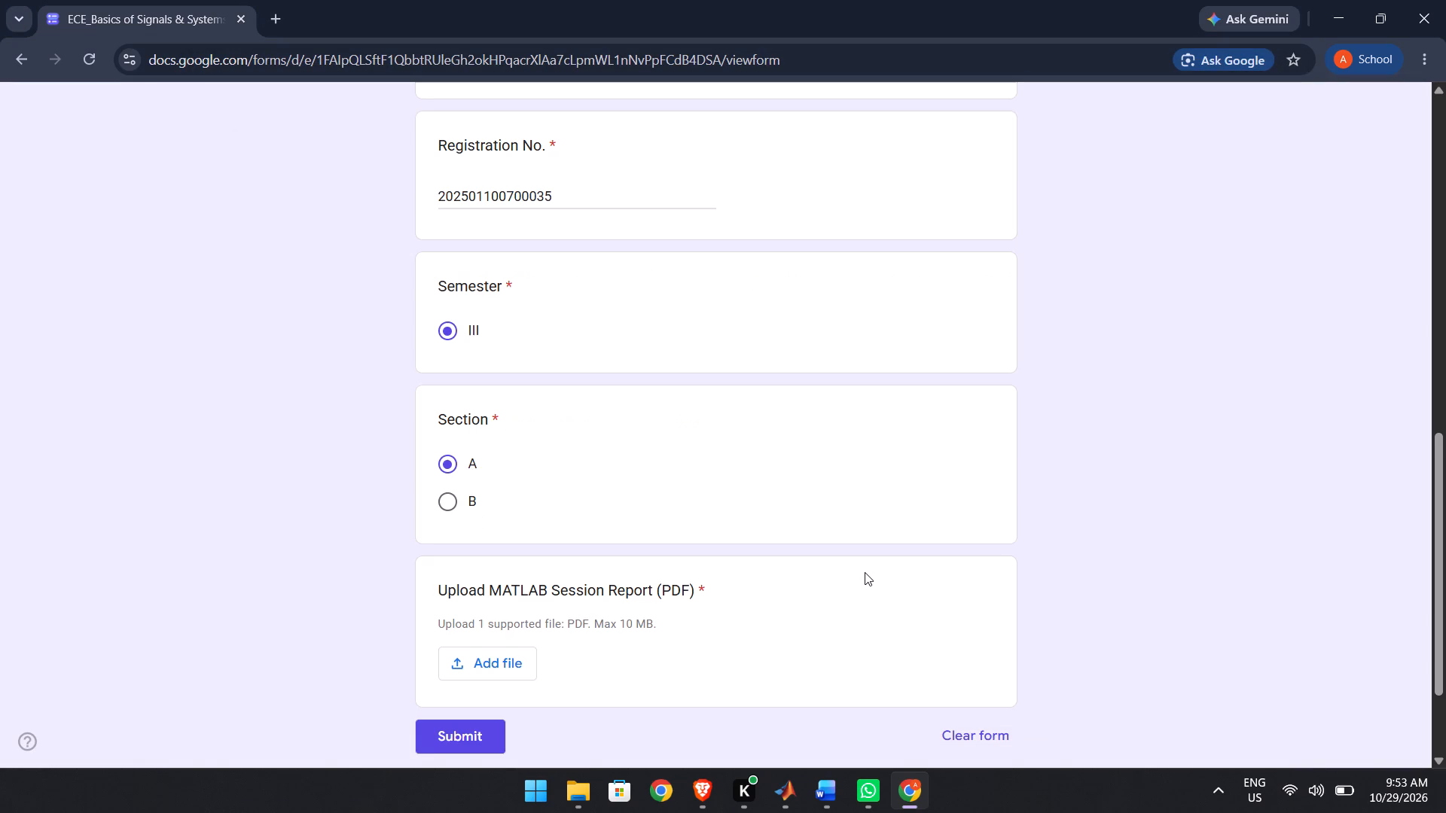
pyautogui.click(712, 652)
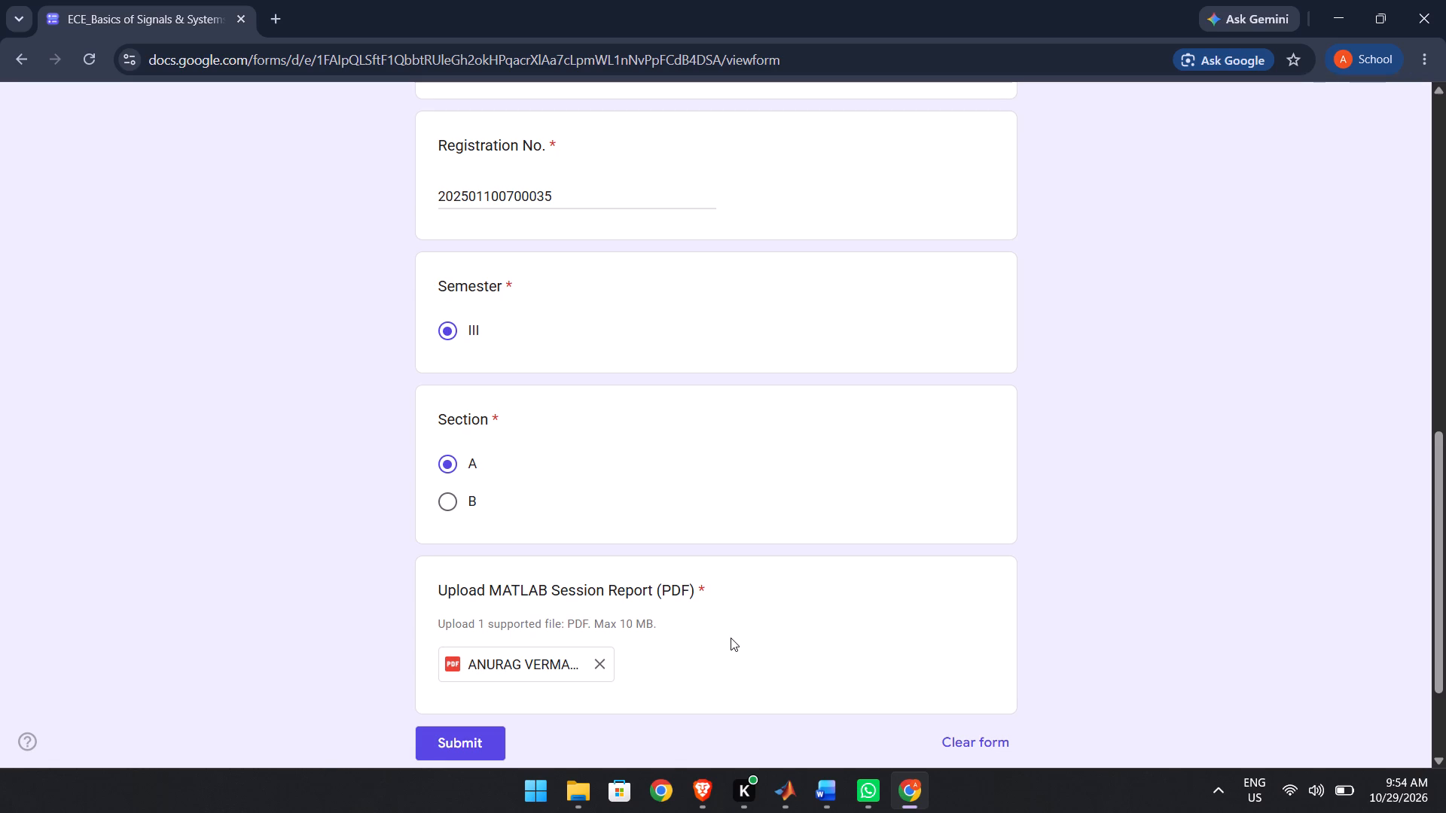
# Submit the completed Google Form with the attached MATLAB session report.
pyautogui.click(459, 741)
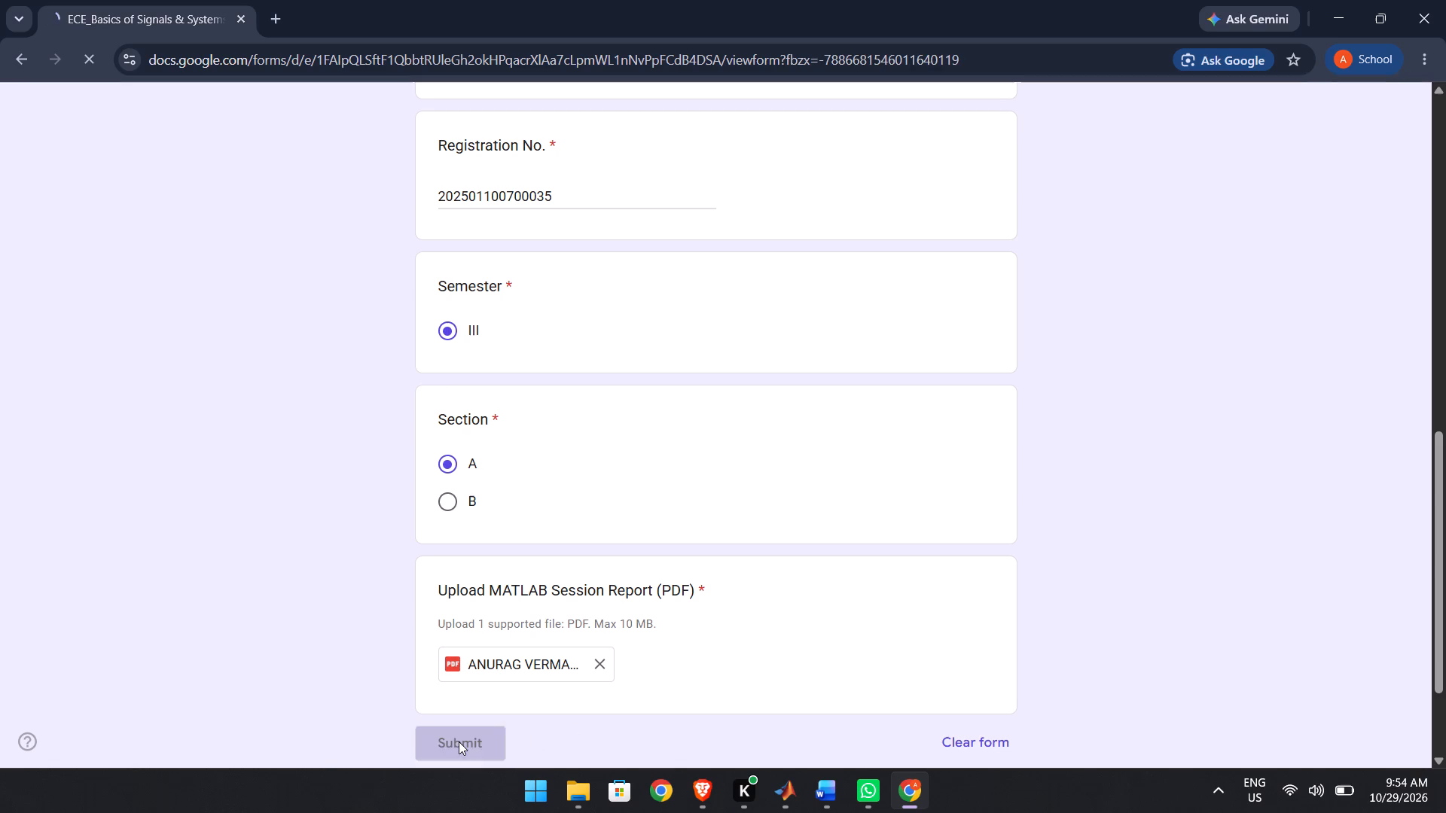